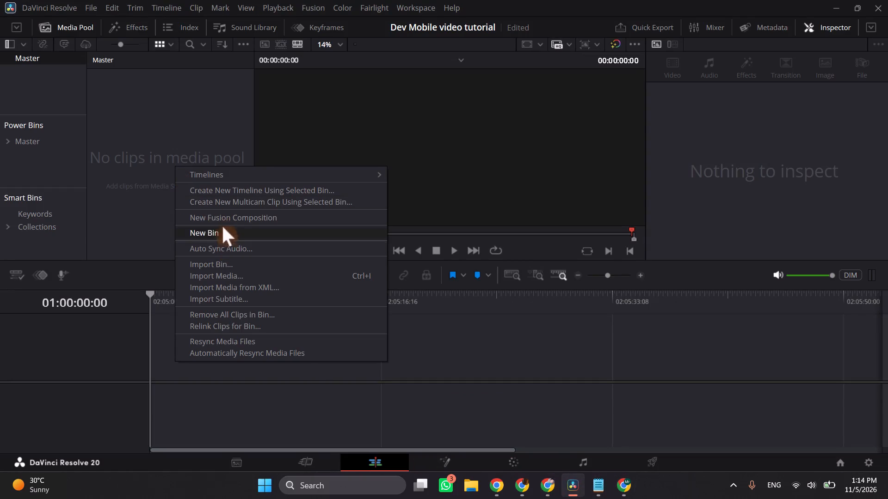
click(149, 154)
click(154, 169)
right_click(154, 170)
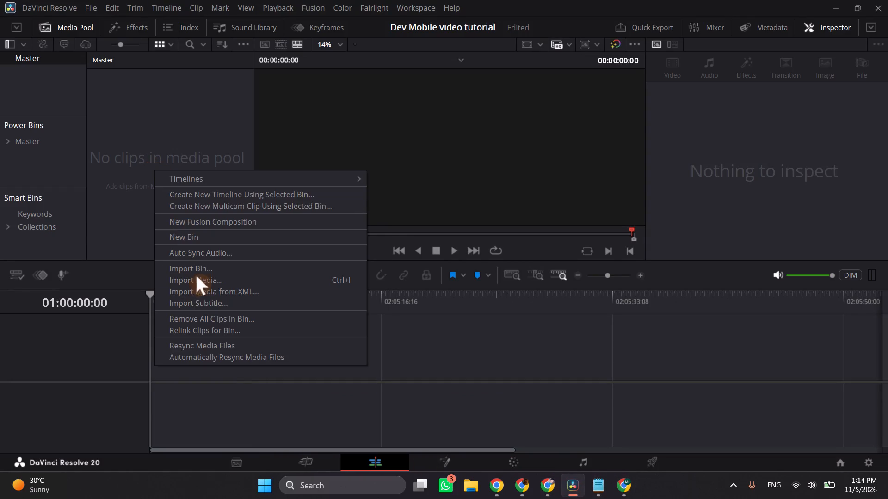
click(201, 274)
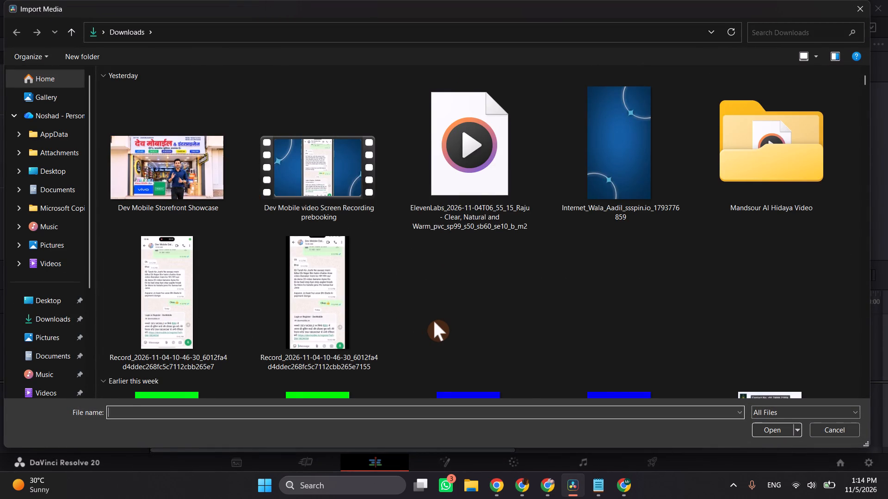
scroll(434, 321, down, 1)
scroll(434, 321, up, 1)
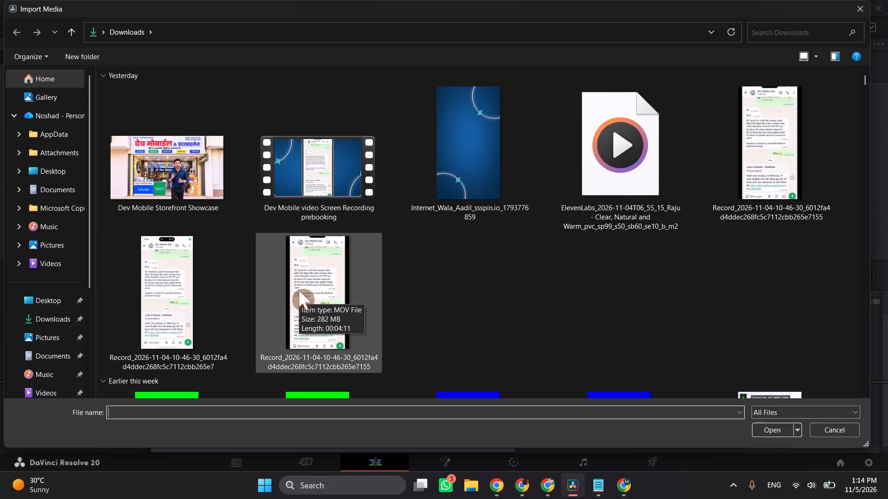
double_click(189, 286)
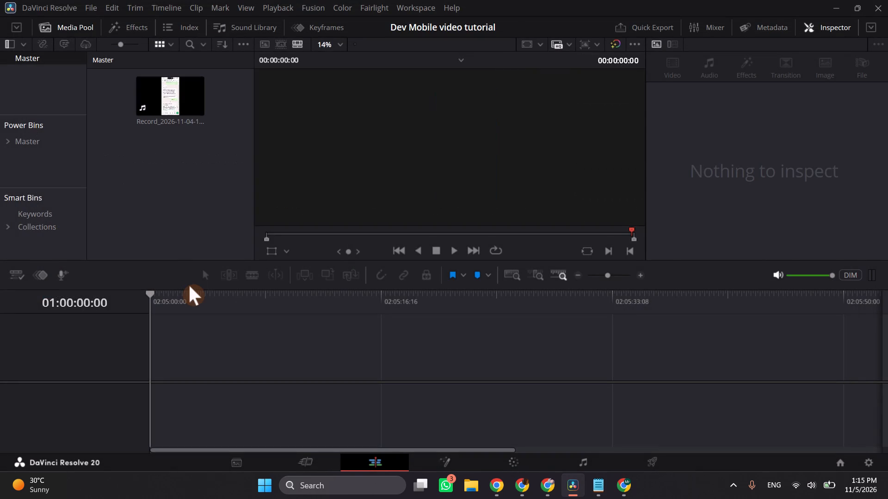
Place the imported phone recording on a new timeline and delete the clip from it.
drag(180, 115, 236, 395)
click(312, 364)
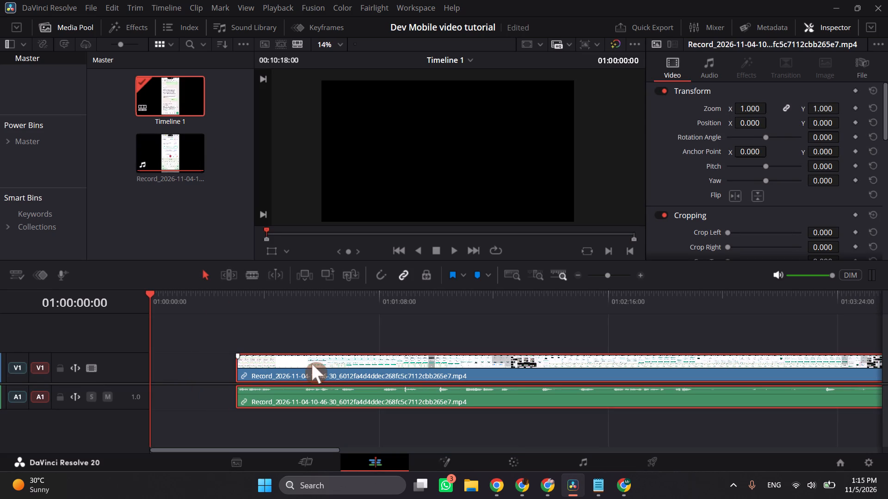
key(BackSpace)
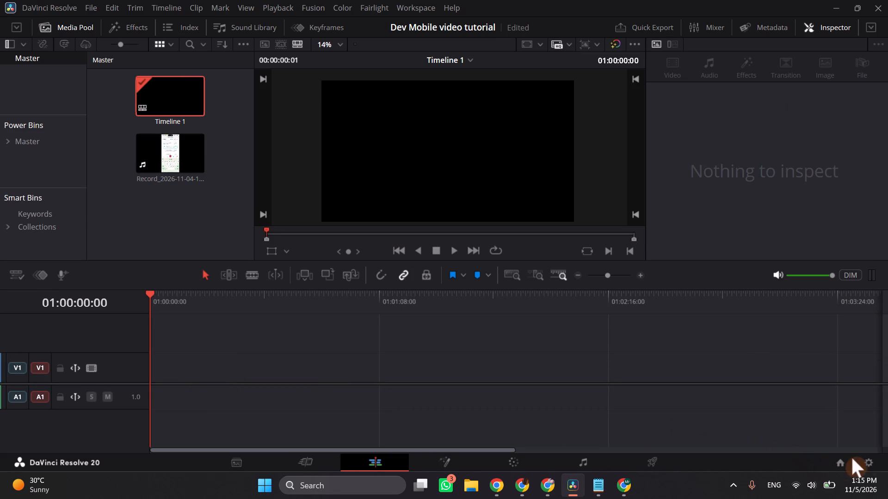
Check the timeline resolution and frame rate in the project settings.
click(870, 461)
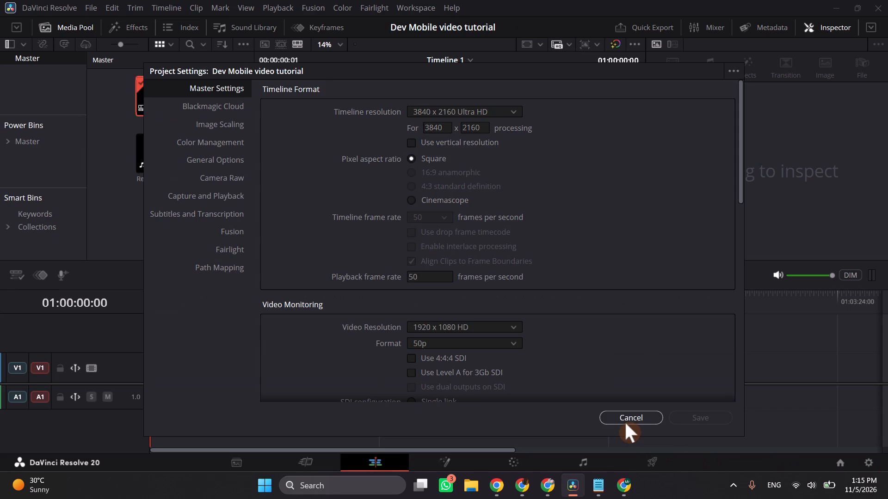
click(625, 423)
Open the Project Manager and copy the name of the Dev Mobile video tutorial project without renaming it.
click(170, 150)
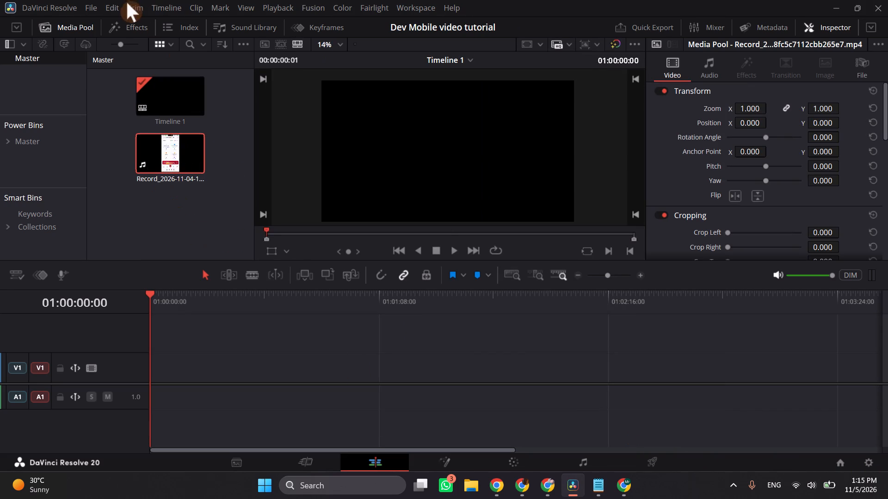
click(91, 6)
click(120, 88)
right_click(199, 163)
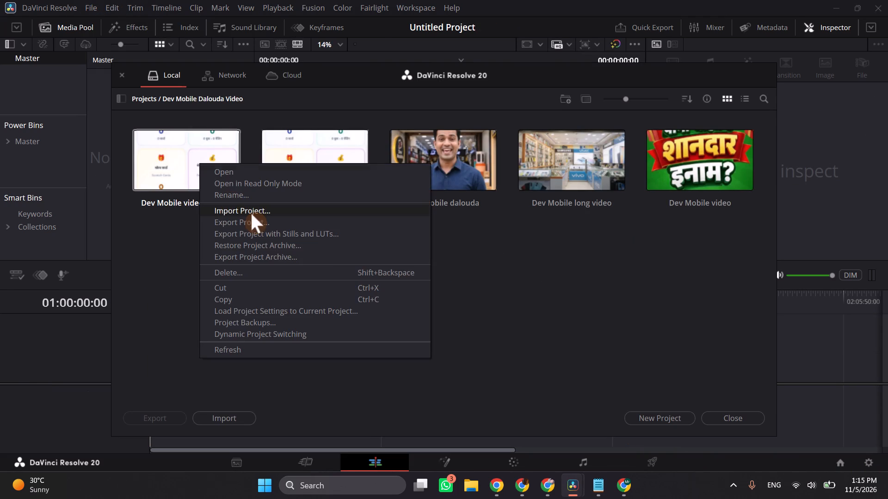
click(252, 192)
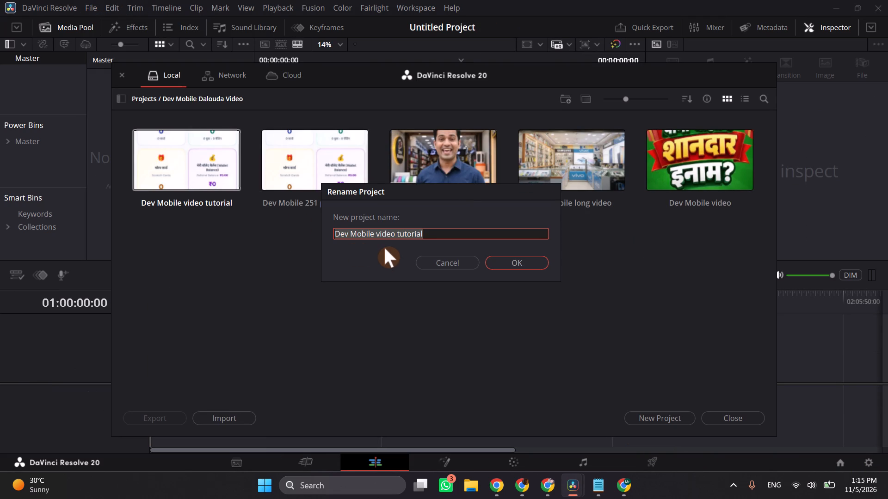
key(ctrl+x)
drag(437, 292, 431, 266)
click(431, 266)
Delete the Dev Mobile video tutorial project from the Dev Mobile Dalouda Video folder.
right_click(219, 165)
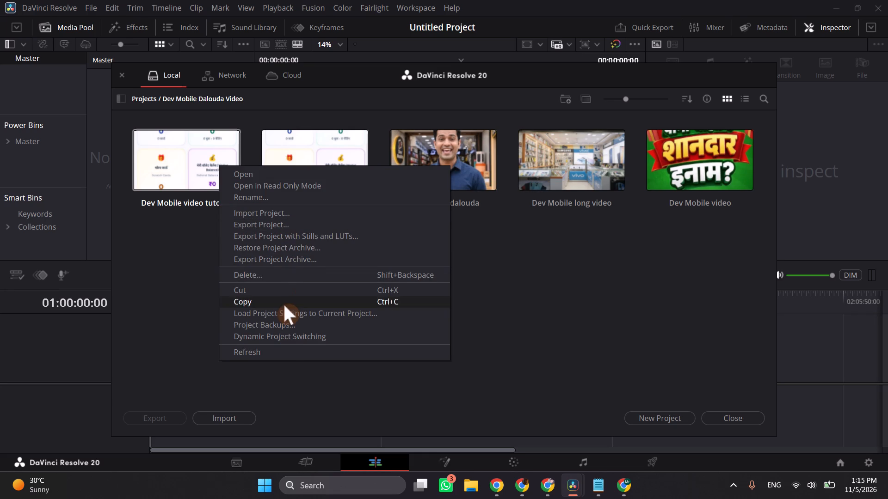
right_click(193, 164)
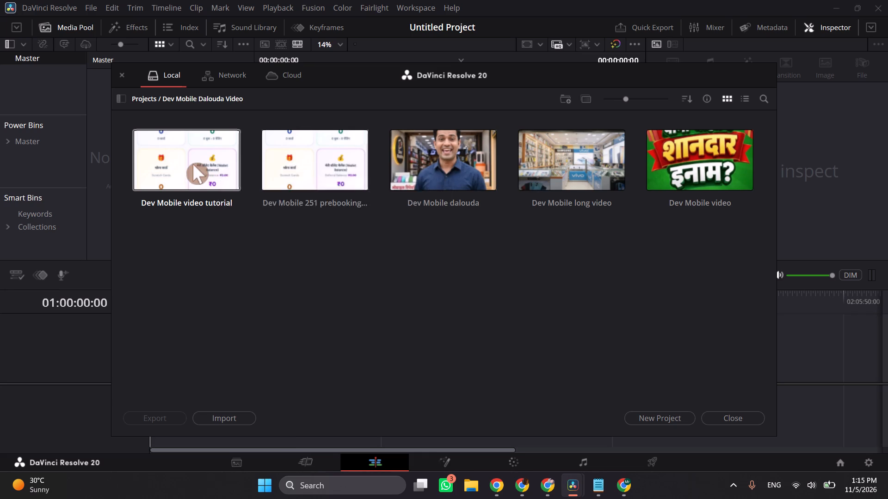
click(236, 274)
click(561, 288)
click(273, 265)
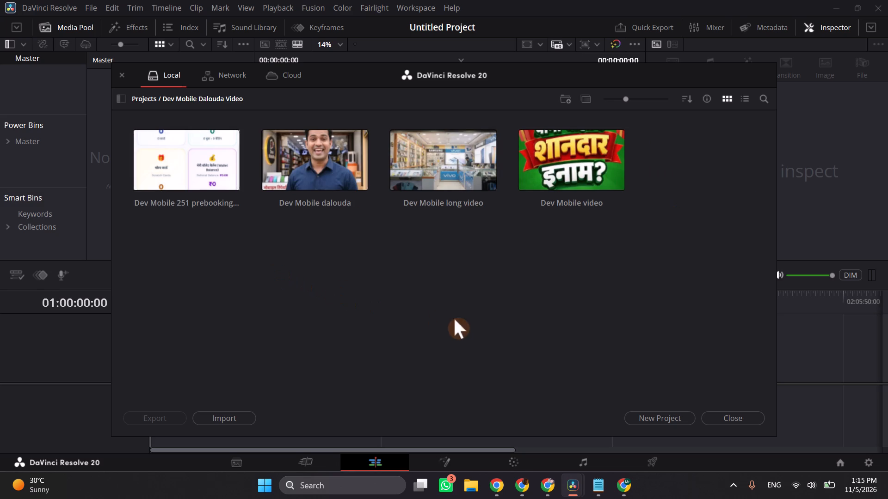
Create a new project named Dev Mobile video tutorial and open its project settings.
click(668, 417)
key(ctrl+v)
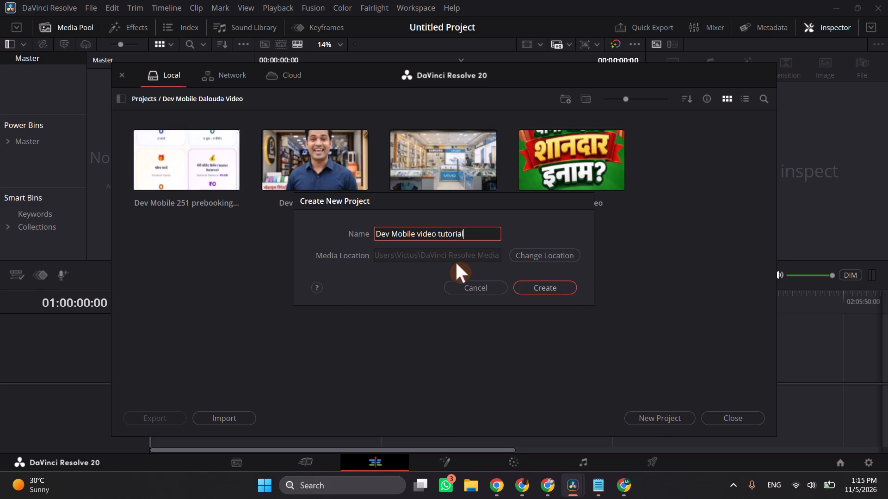
click(551, 291)
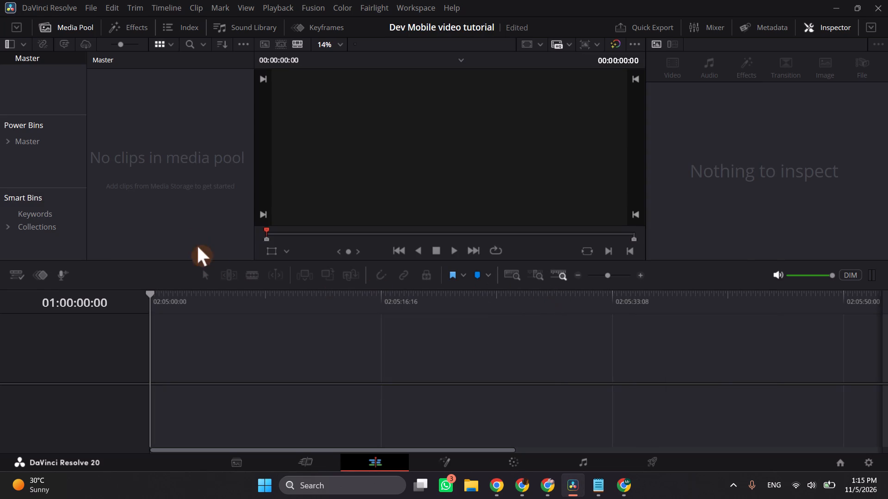
click(871, 462)
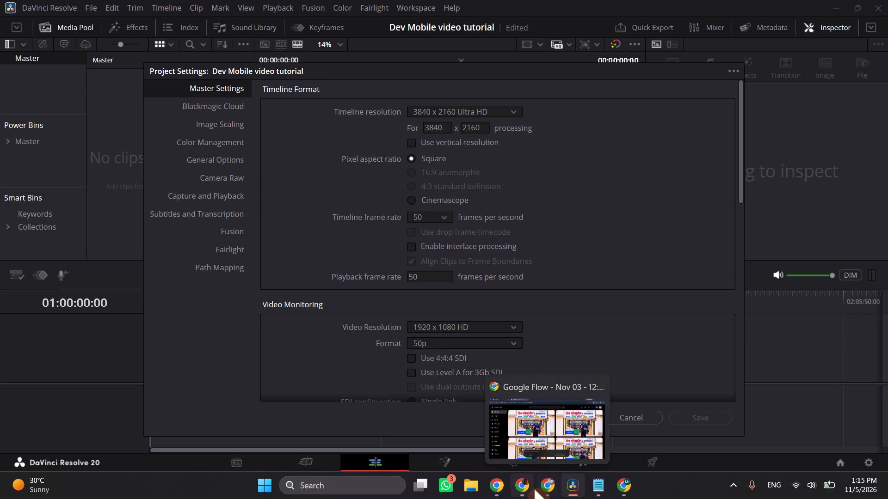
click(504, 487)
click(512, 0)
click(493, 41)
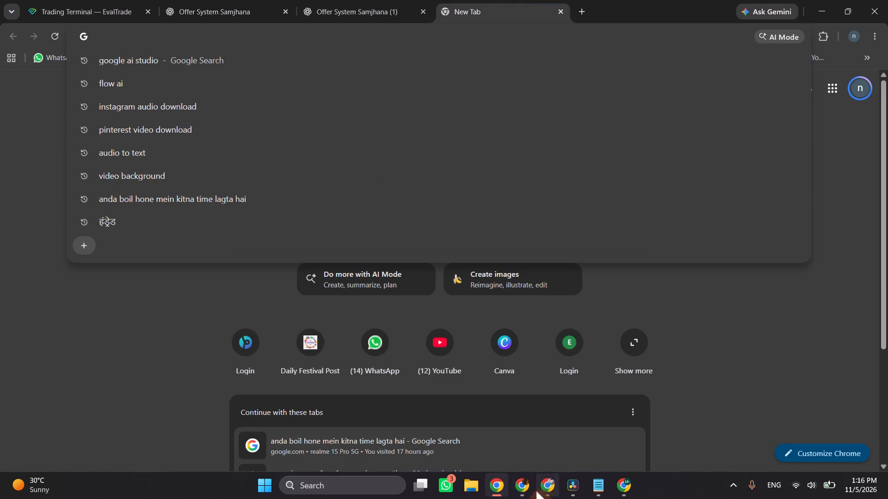
Switch to File Explorer and look through the recent files in the Downloads folder.
click(476, 492)
click(62, 322)
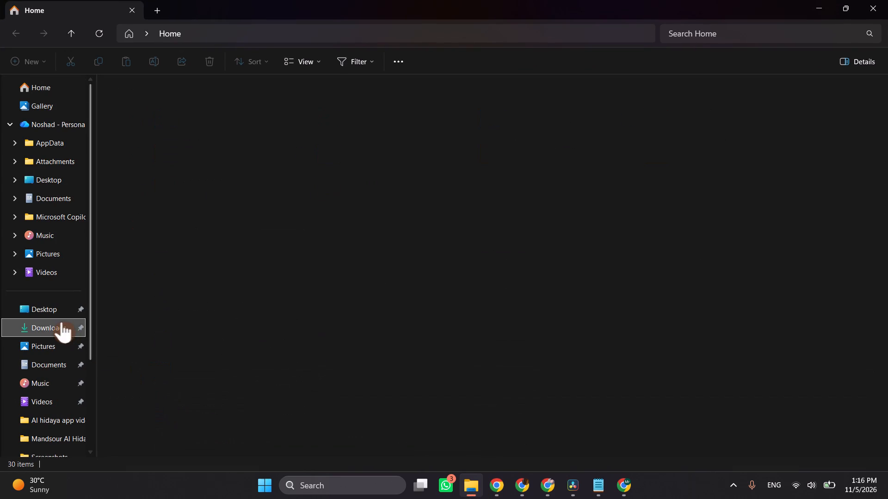
scroll(345, 342, down, 2)
scroll(345, 342, up, 2)
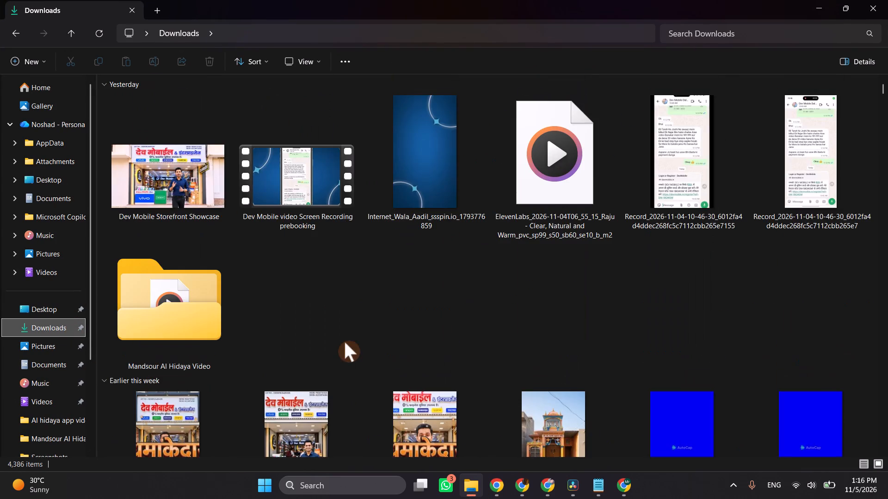
scroll(345, 342, up, 4)
scroll(345, 342, down, 6)
scroll(345, 342, up, 3)
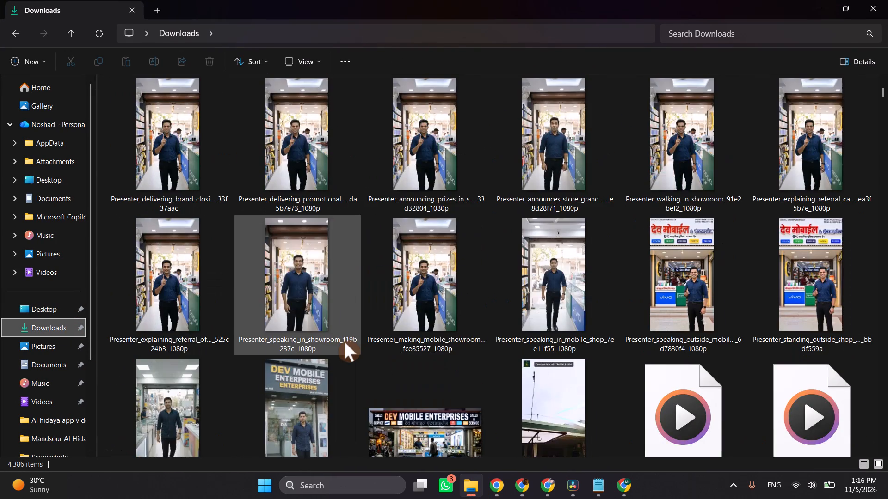
scroll(345, 342, down, 1)
scroll(345, 342, up, 14)
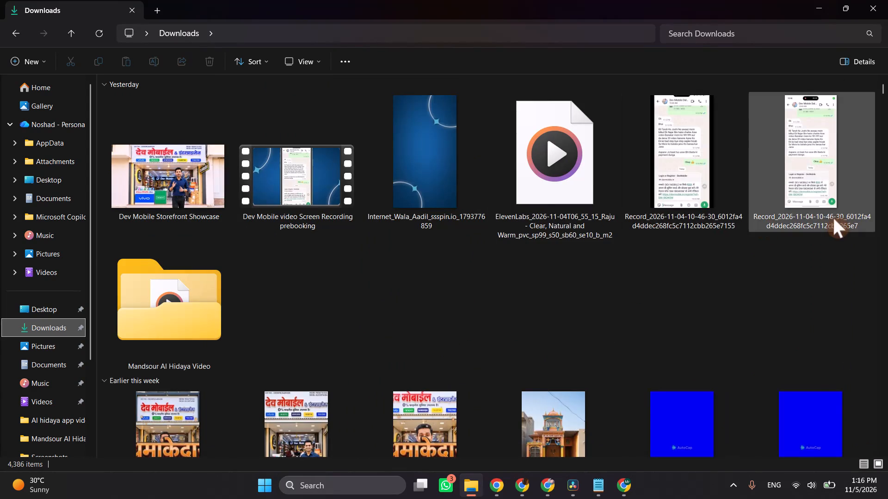
Open the 9:52-long phone screen recording from Downloads in the media player and close it again.
click(809, 178)
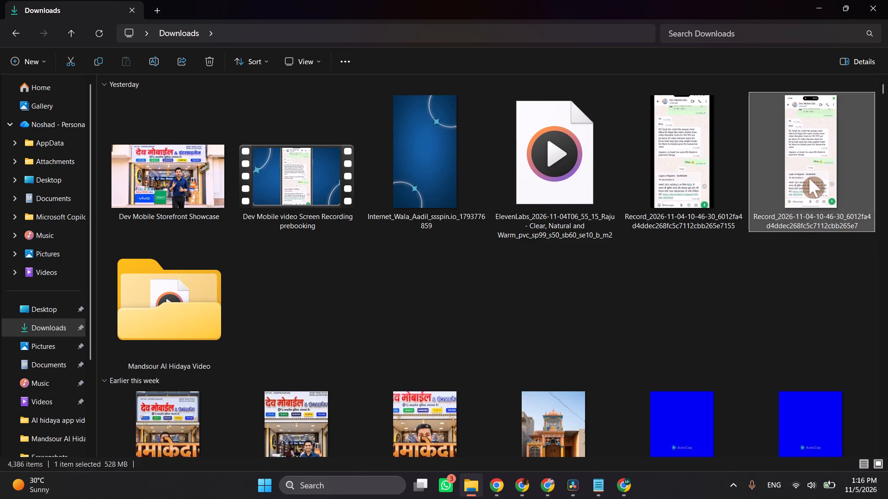
click(809, 178)
double_click(809, 178)
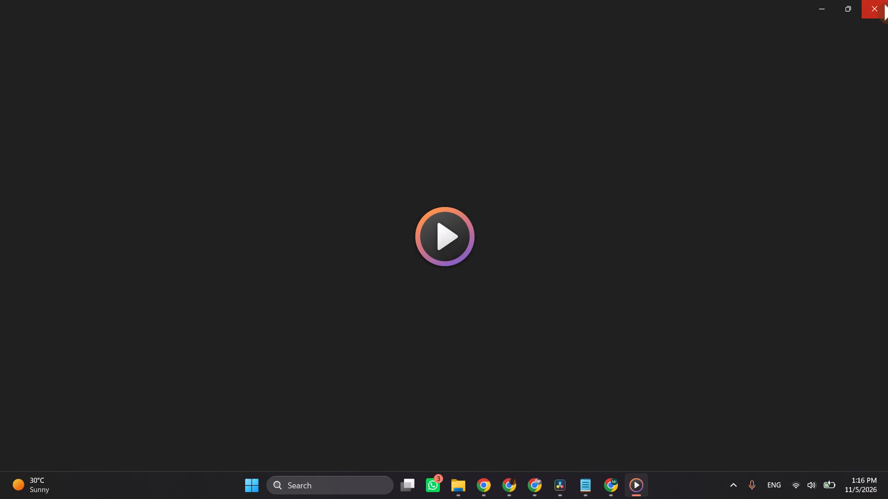
click(884, 4)
Browse the older videos, images and generated audio files in the Downloads folder.
scroll(722, 223, down, 5)
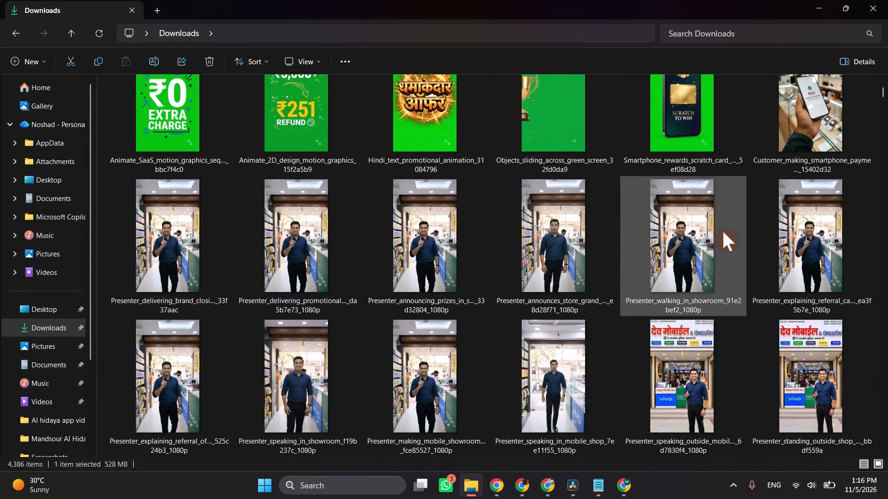
scroll(723, 231, down, 7)
scroll(723, 231, up, 1)
scroll(723, 231, down, 6)
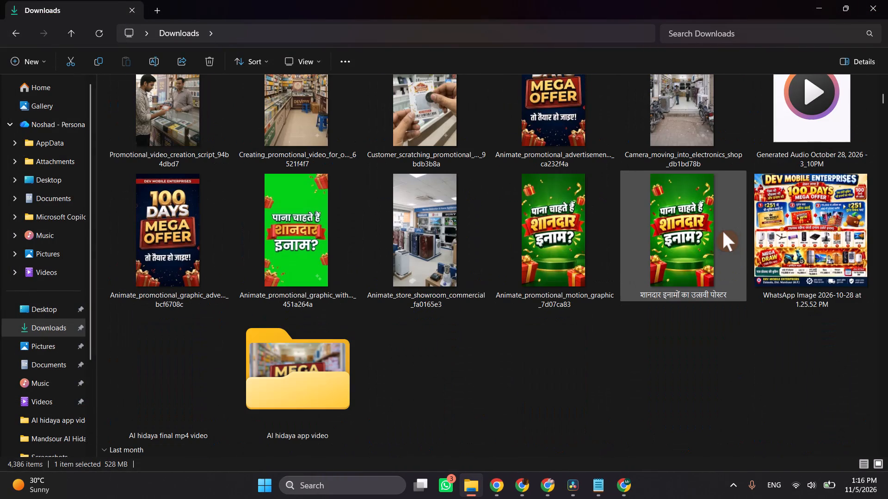
scroll(723, 231, down, 7)
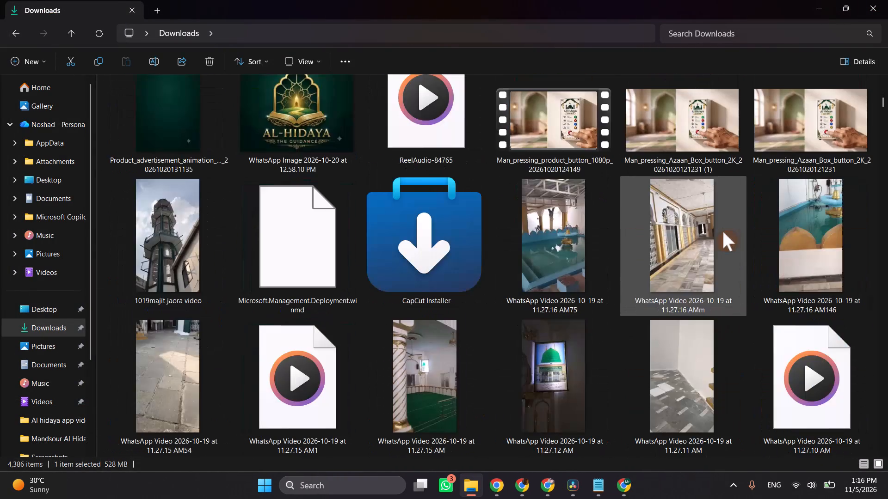
scroll(723, 231, down, 8)
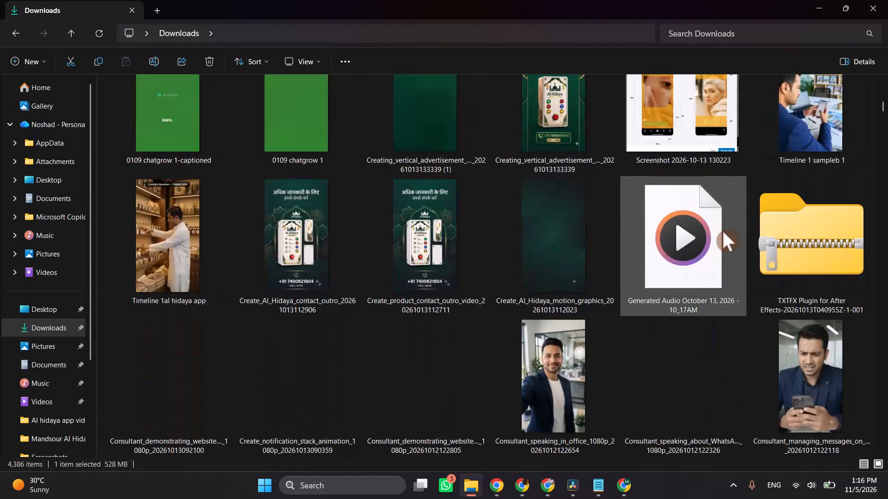
scroll(723, 231, down, 7)
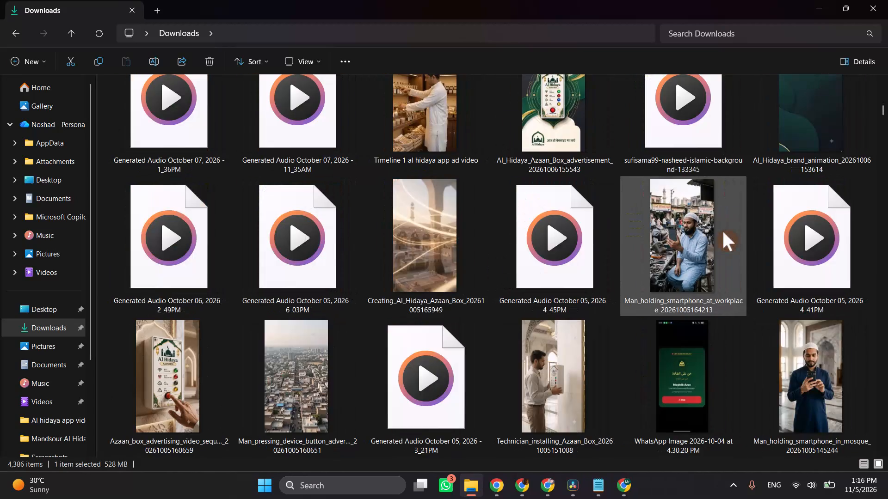
scroll(723, 231, up, 2)
scroll(723, 231, down, 2)
scroll(720, 272, down, 1)
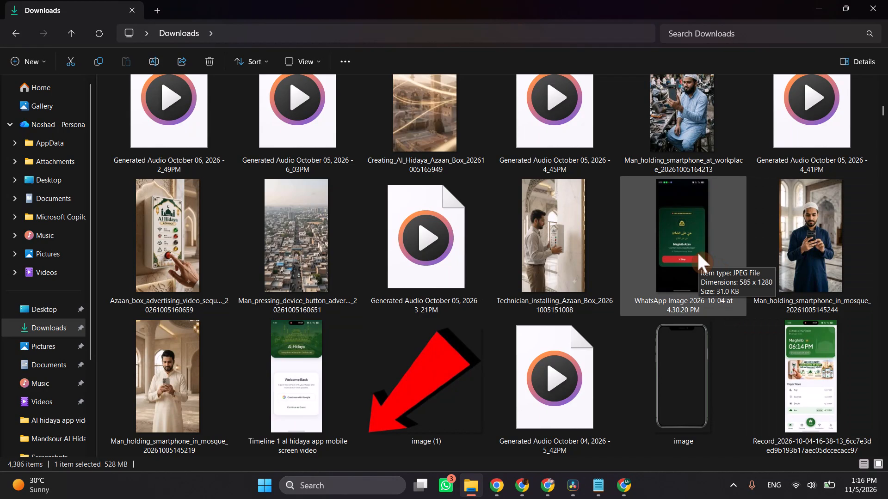
Switch to DaVinci Resolve and set a custom timeline resolution of 585 x 1280 with vertical resolution enabled in the project settings.
click(582, 484)
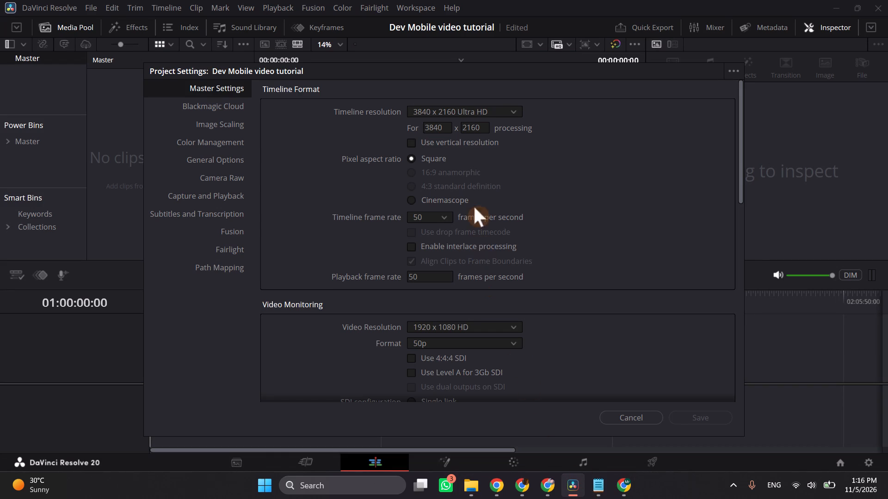
double_click(444, 128)
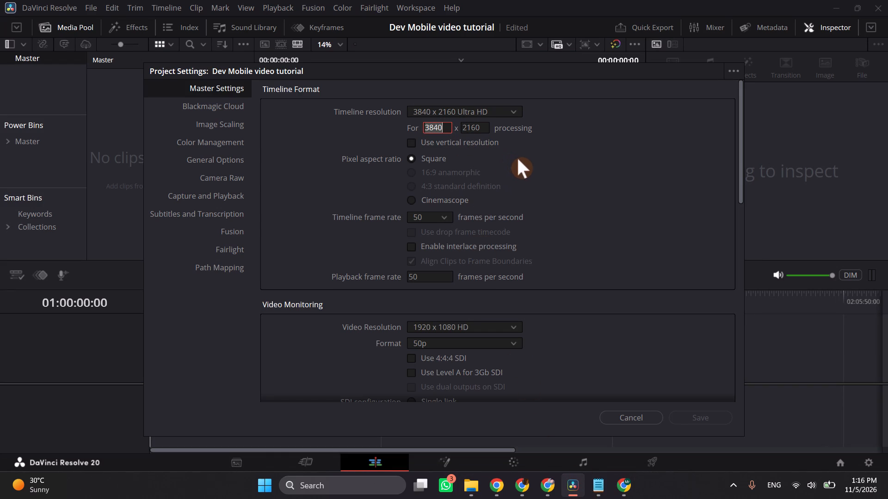
text(580)
double_click(472, 129)
key(1)
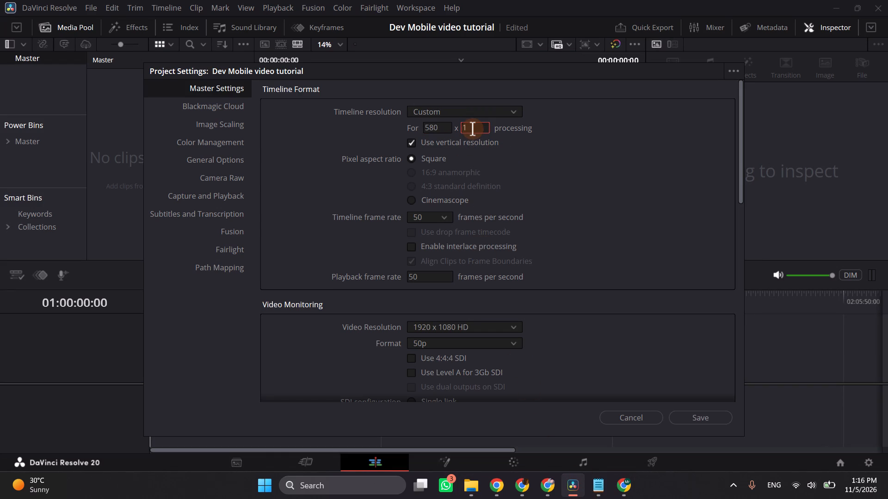
click(437, 124)
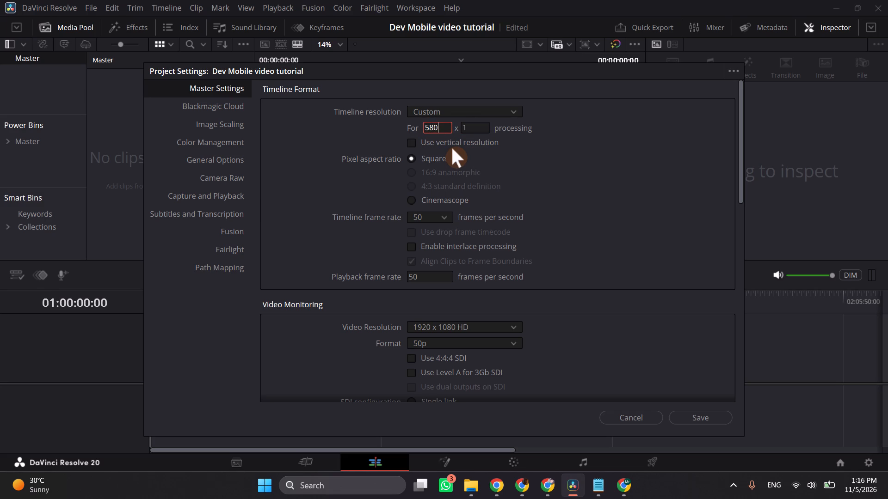
key(BackSpace)
key(5)
click(472, 124)
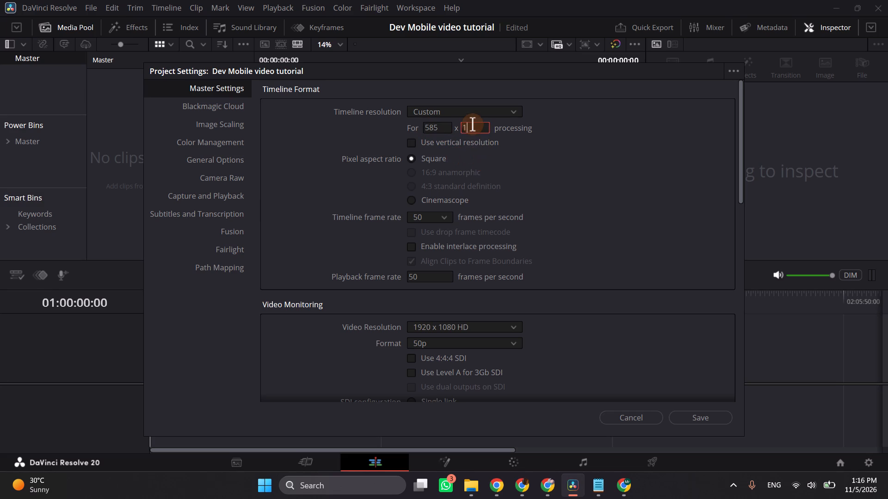
text(280)
click(415, 143)
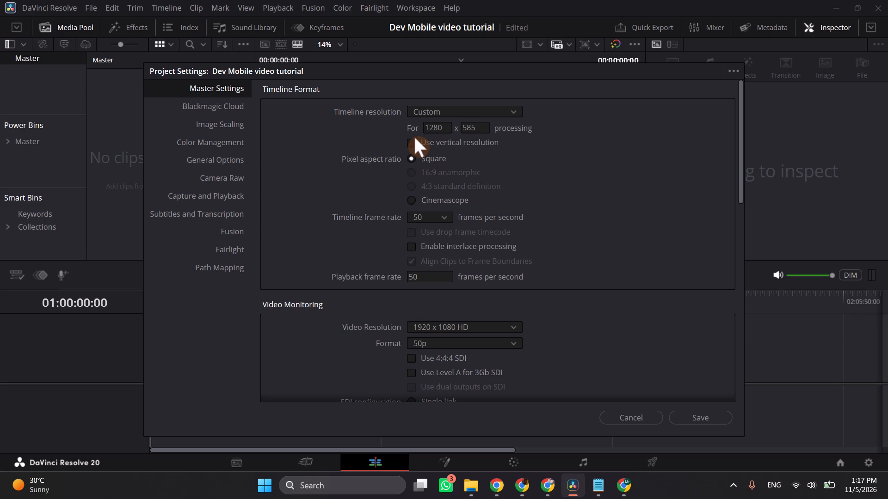
click(414, 139)
Set the timeline frame rate to 30 frames per second and save the project settings.
click(427, 206)
click(430, 215)
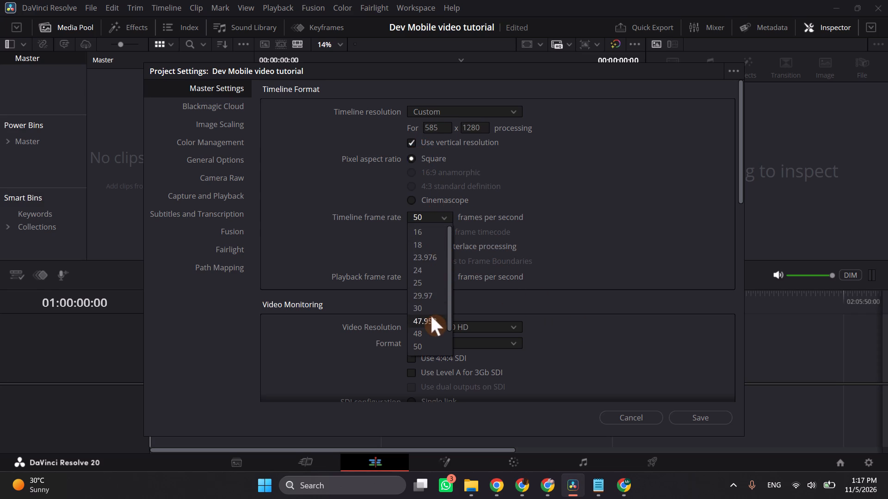
click(430, 307)
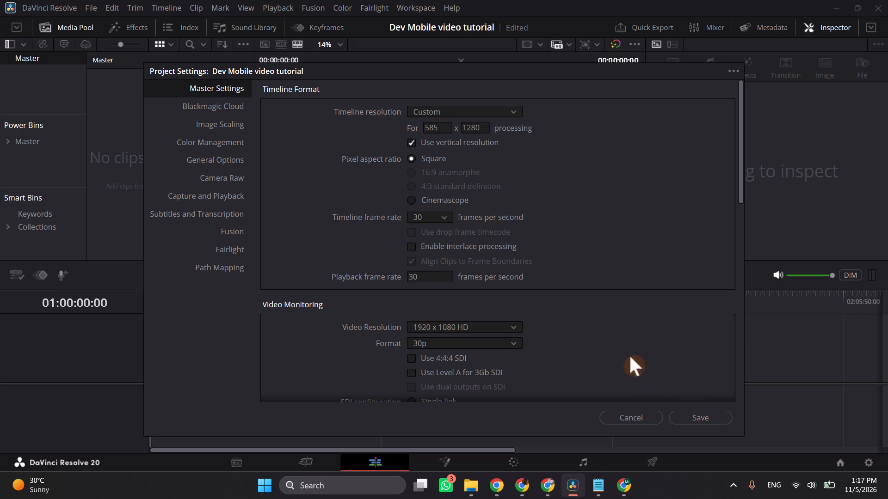
click(704, 418)
scroll(495, 79, down, 3)
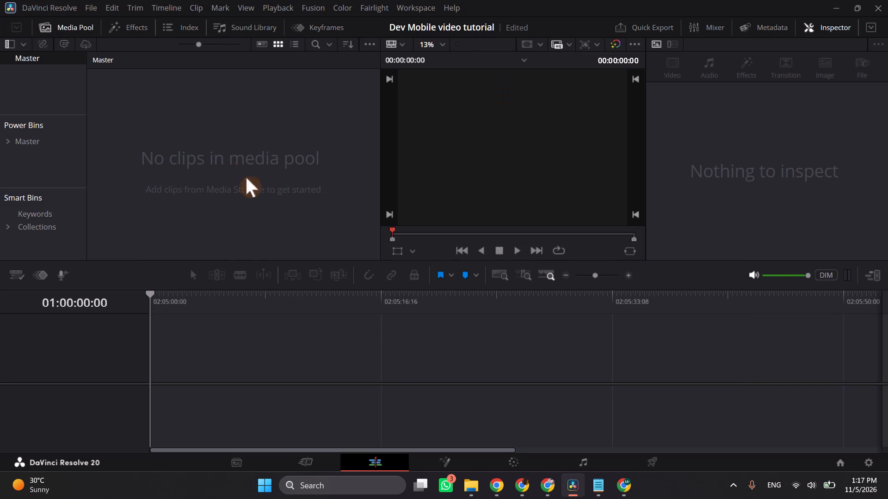
Import the phone screen recording from Downloads and place it at the very start of a new timeline.
right_click(235, 130)
click(287, 237)
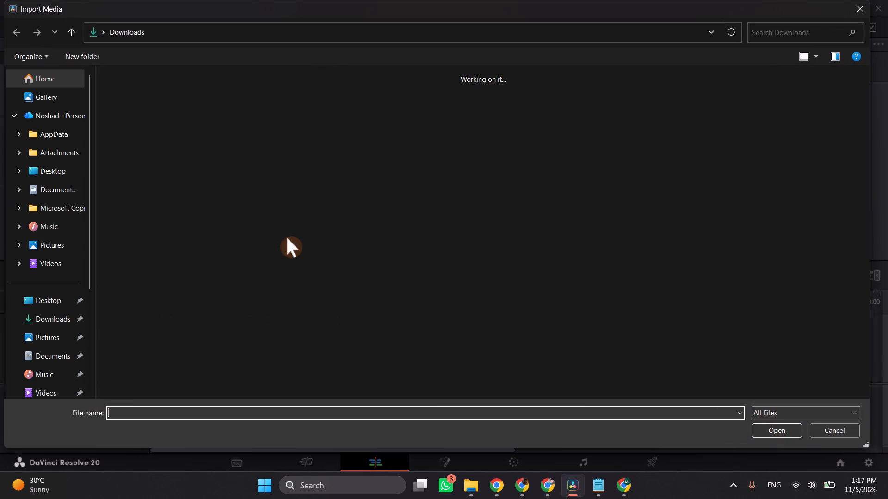
double_click(212, 273)
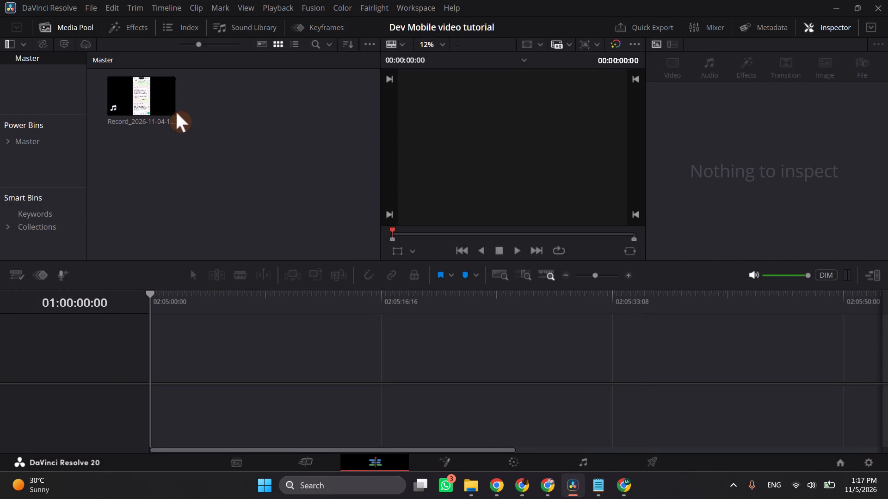
drag(151, 93, 238, 359)
click(238, 359)
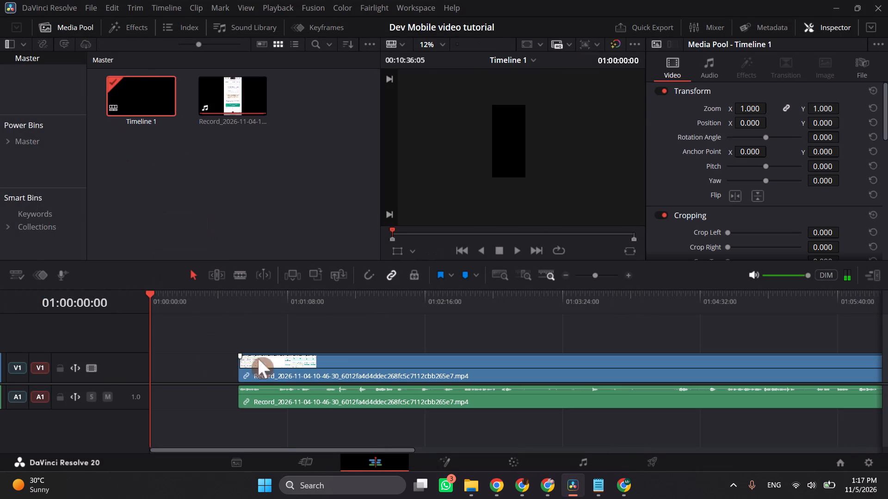
drag(325, 363, 222, 361)
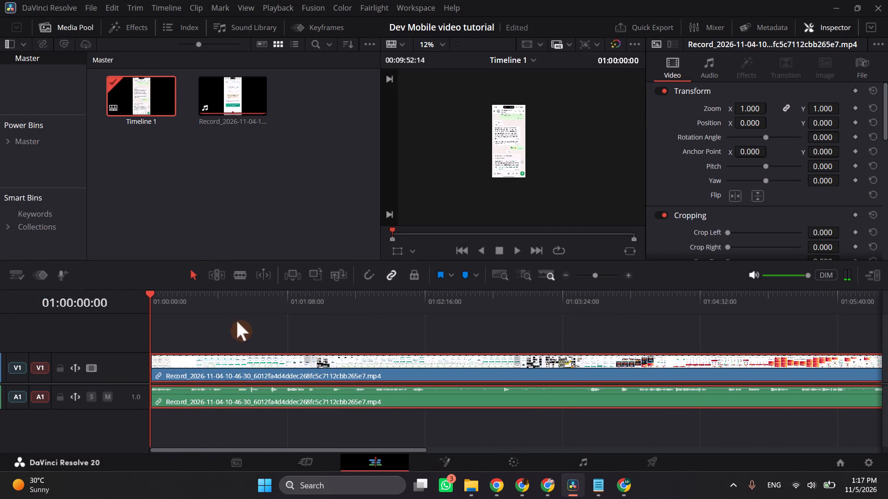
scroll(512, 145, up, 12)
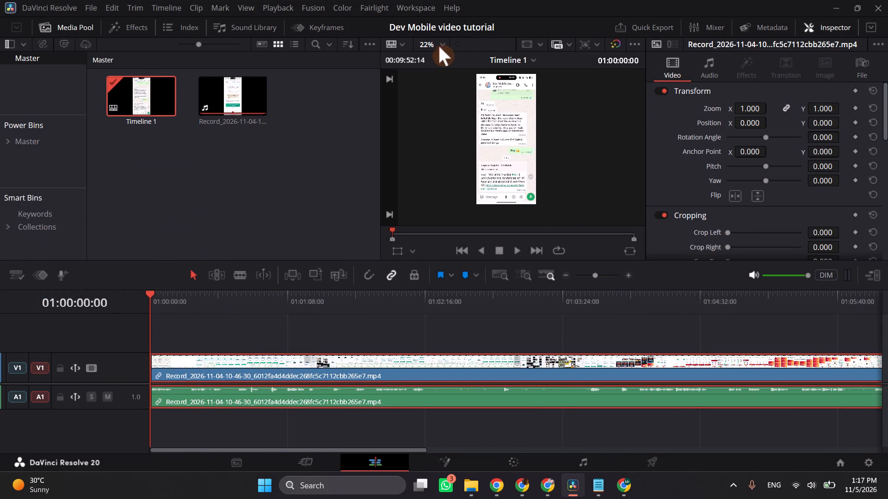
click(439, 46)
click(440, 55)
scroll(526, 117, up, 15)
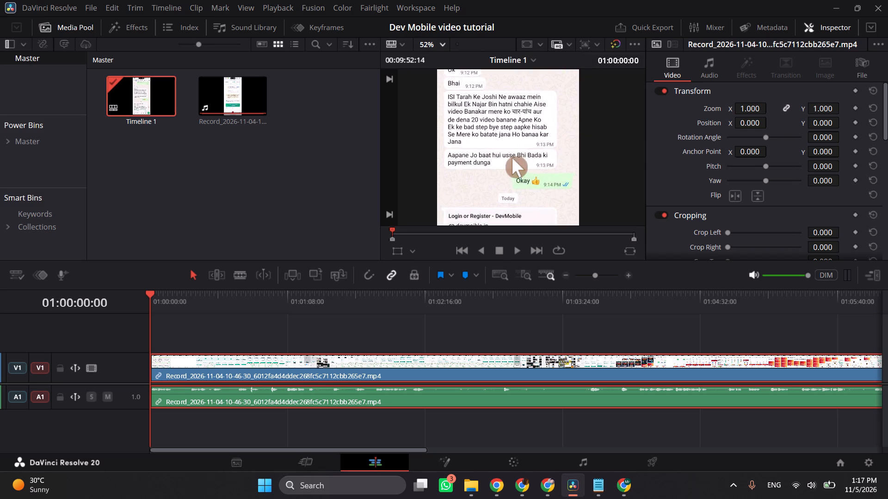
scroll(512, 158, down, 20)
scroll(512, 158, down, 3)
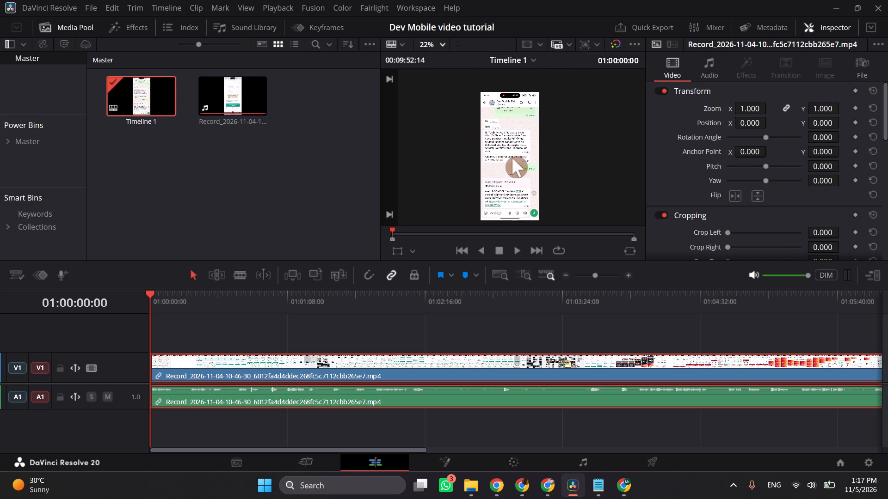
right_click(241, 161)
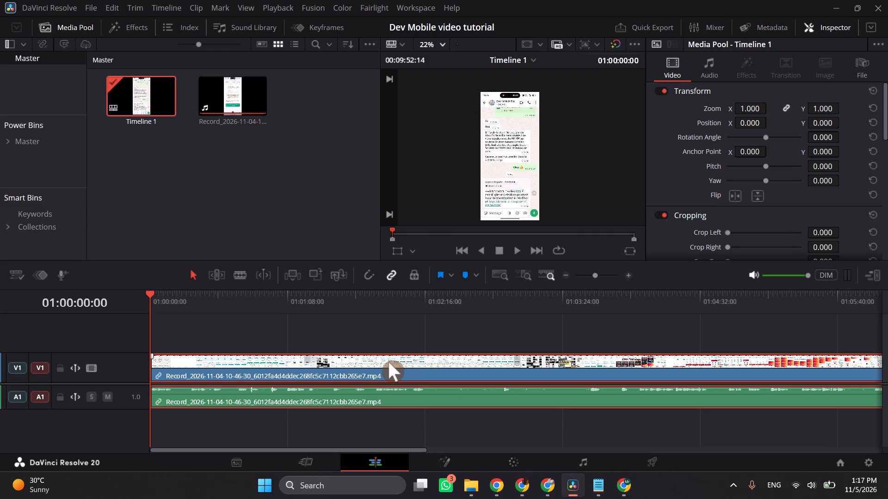
click(216, 143)
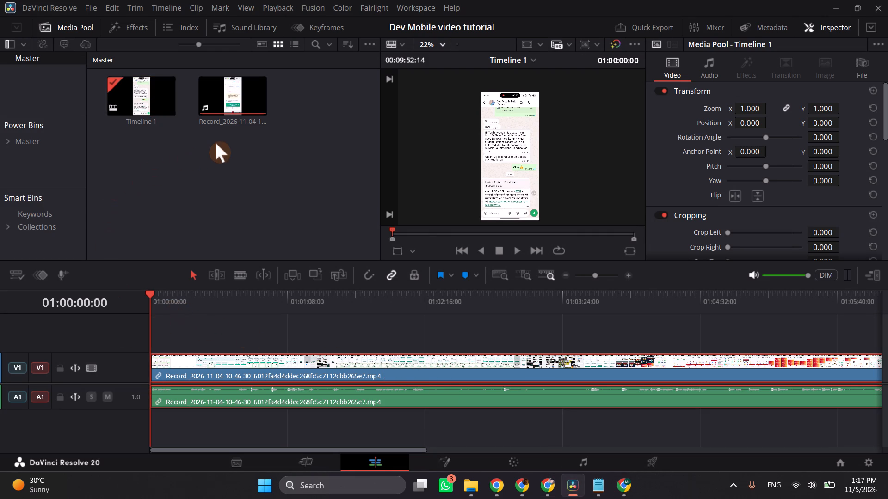
right_click(216, 143)
click(266, 252)
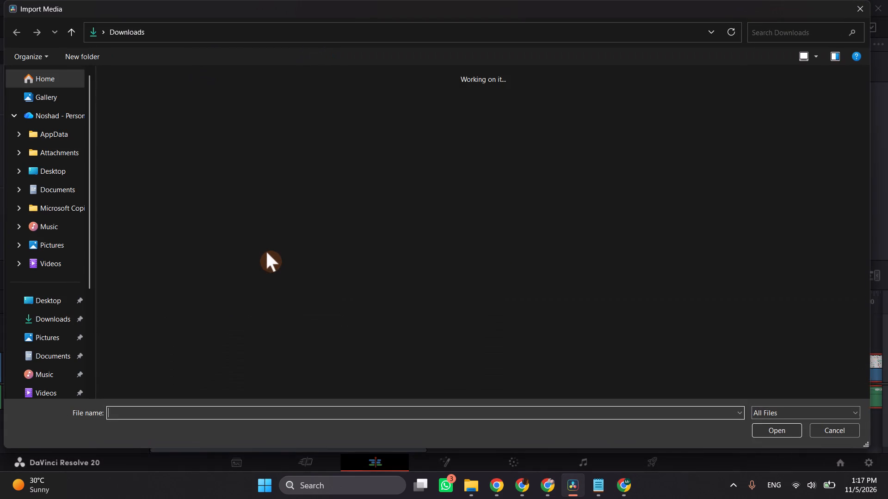
scroll(194, 159, up, 3)
double_click(194, 159)
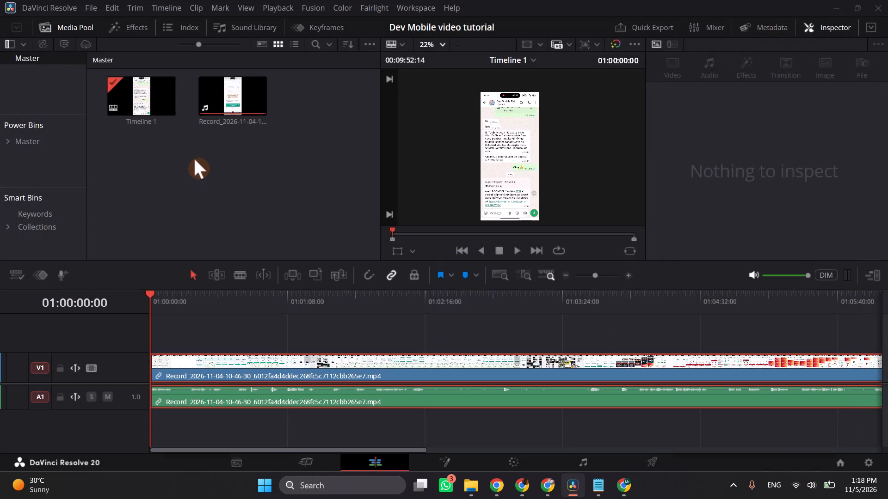
drag(331, 98, 249, 417)
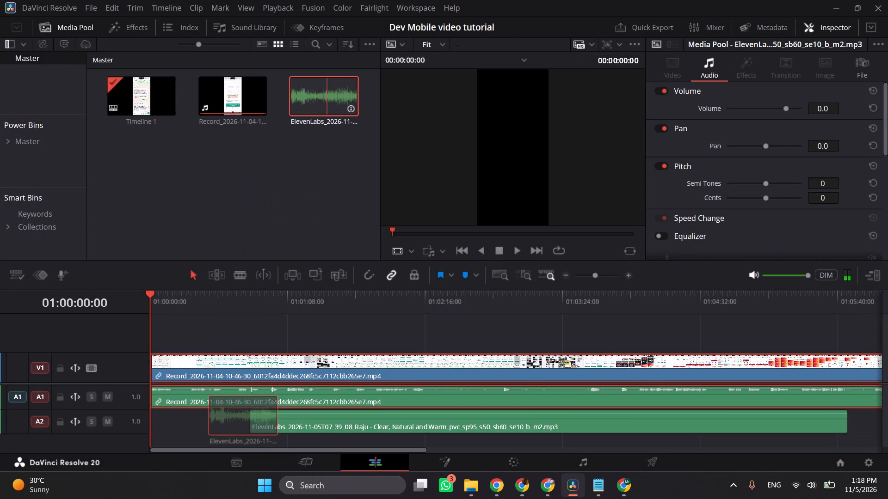
drag(249, 417, 266, 422)
drag(301, 420, 176, 424)
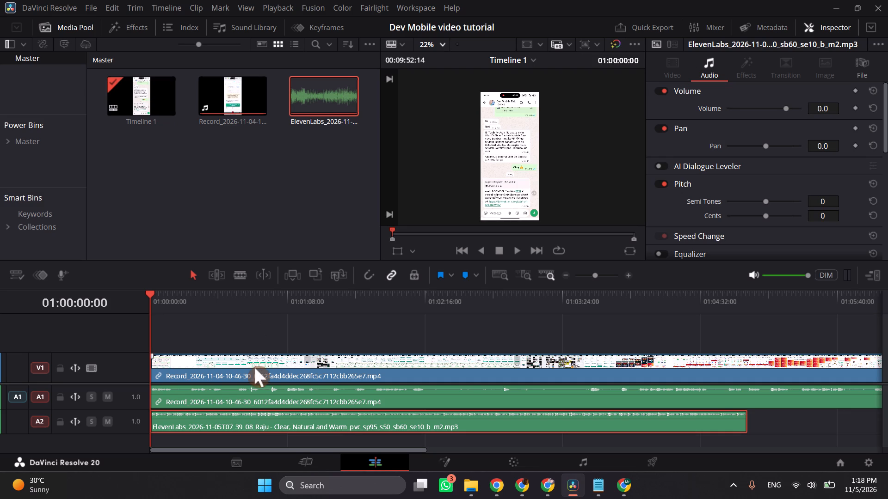
Check the screen recording's frame at the end of the voiceover and return the playhead to the timeline start.
drag(738, 302, 745, 304)
scroll(695, 305, left, 3)
scroll(694, 346, right, 8)
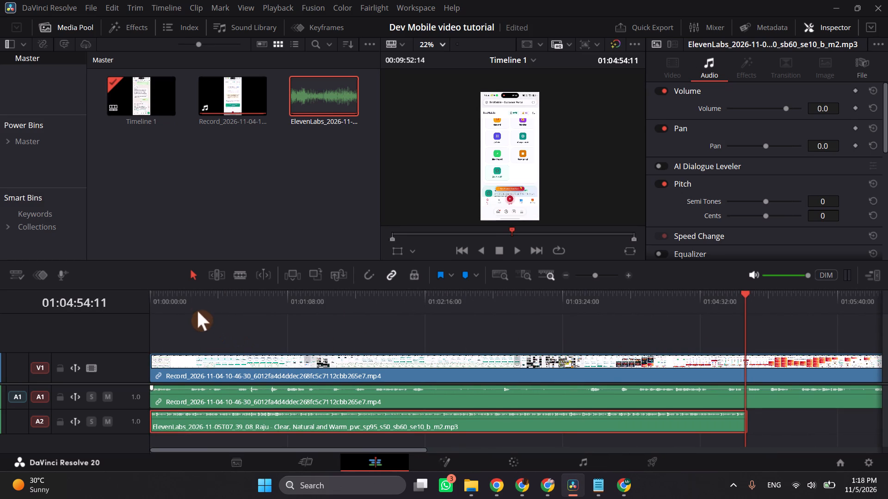
drag(194, 306, 132, 307)
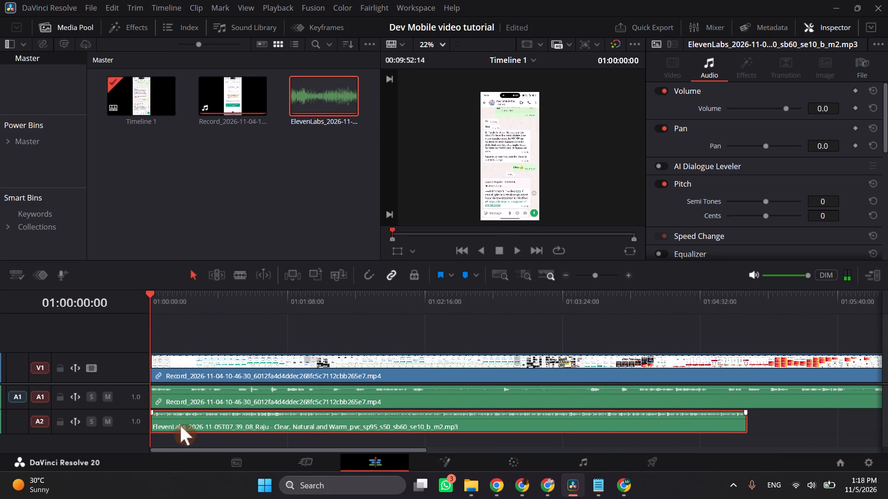
Play the opening of the screen recording with voiceover track A2 muted to hear the recording's own audio.
drag(179, 423, 174, 422)
click(107, 418)
key(space)
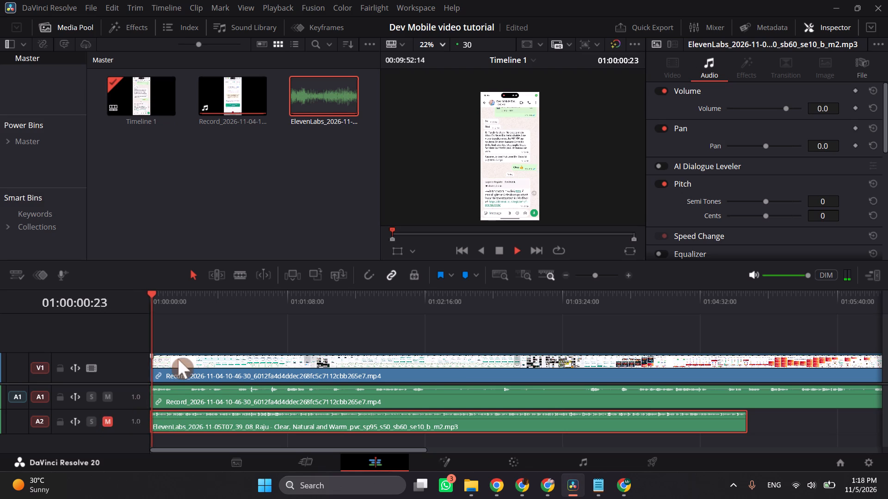
key(space)
drag(169, 297, 179, 299)
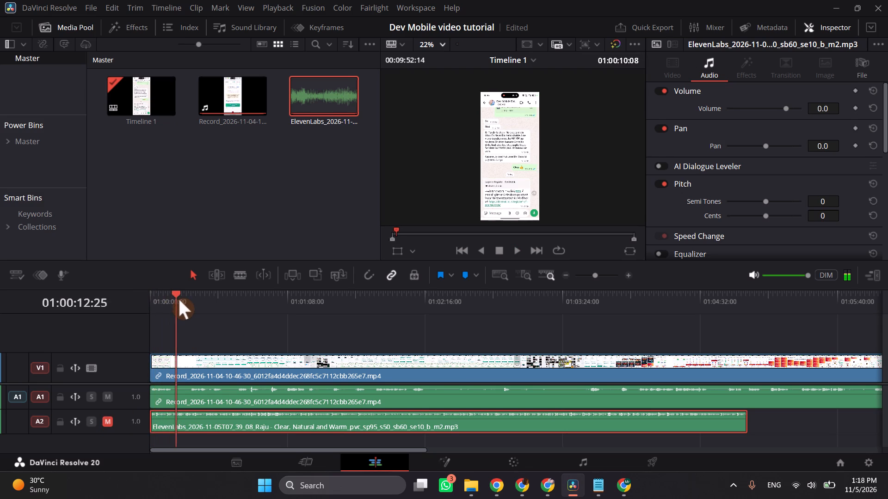
drag(179, 299, 187, 303)
key(space)
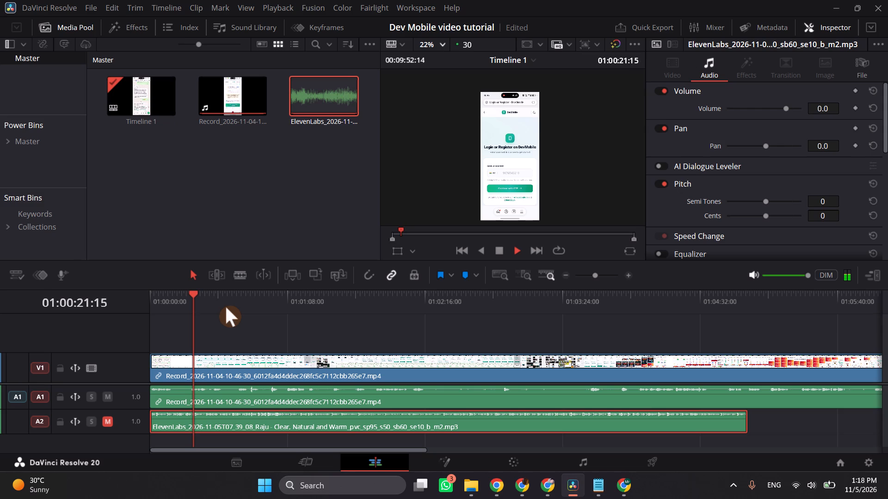
key(space)
drag(196, 300, 147, 296)
key(space)
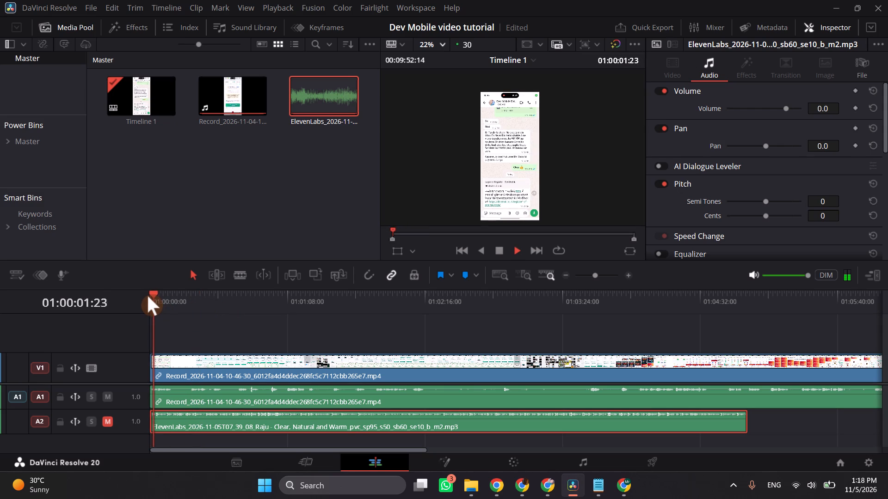
double_click(630, 277)
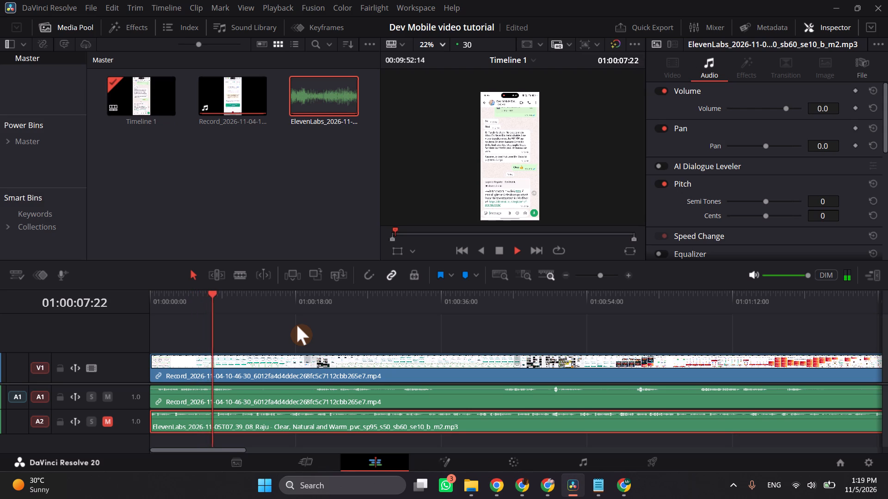
key(space)
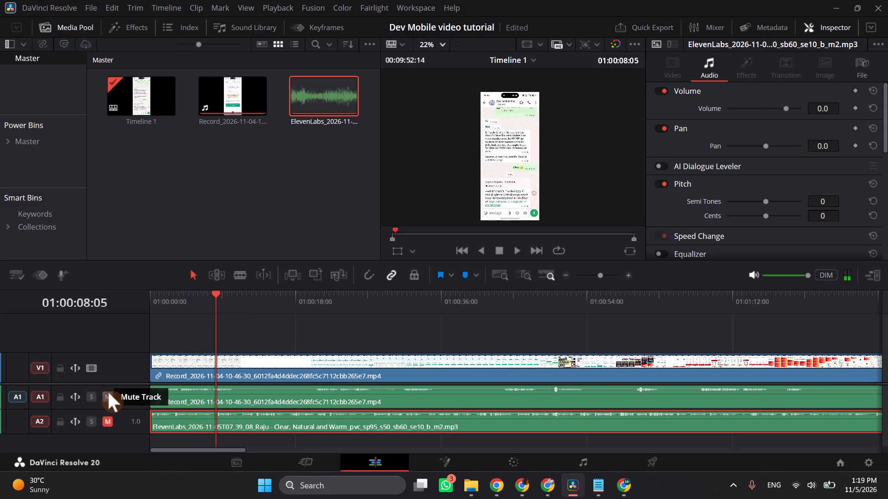
Mute the recording's audio track A1 and unmute voiceover track A2.
click(108, 393)
click(105, 420)
Find the end of the unwanted intro by playback and split the clips on all tracks at 01:00:07:17.
click(186, 305)
key(space)
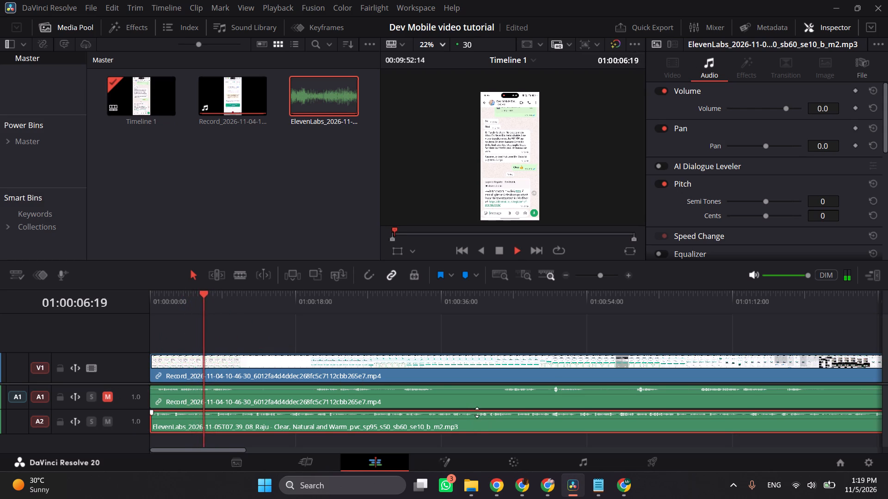
key(space)
key(space)
key(space)
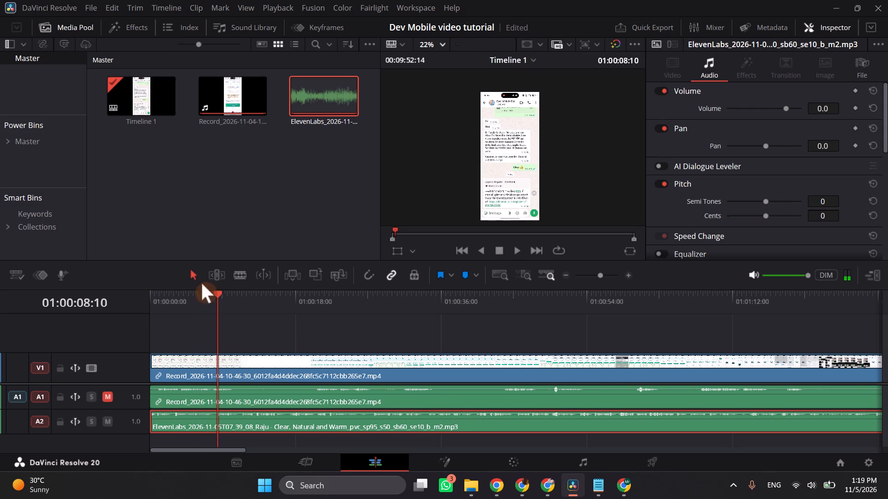
drag(216, 298, 209, 298)
key(space)
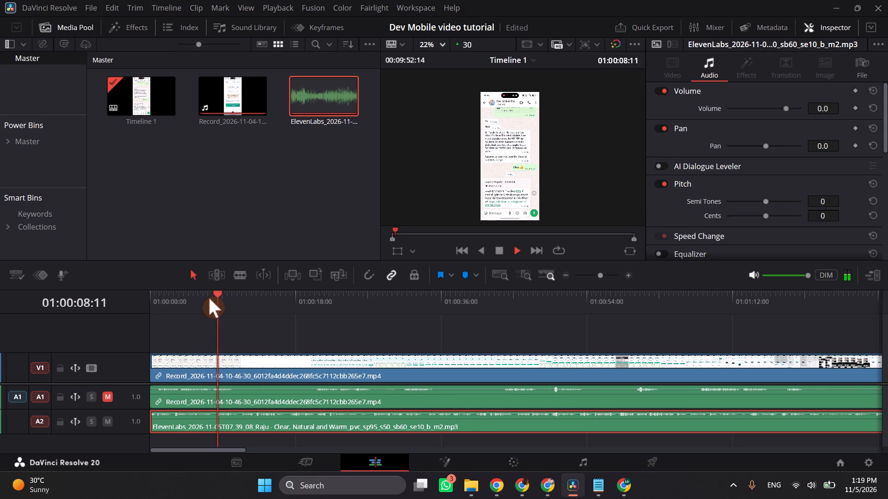
key(space)
click(209, 298)
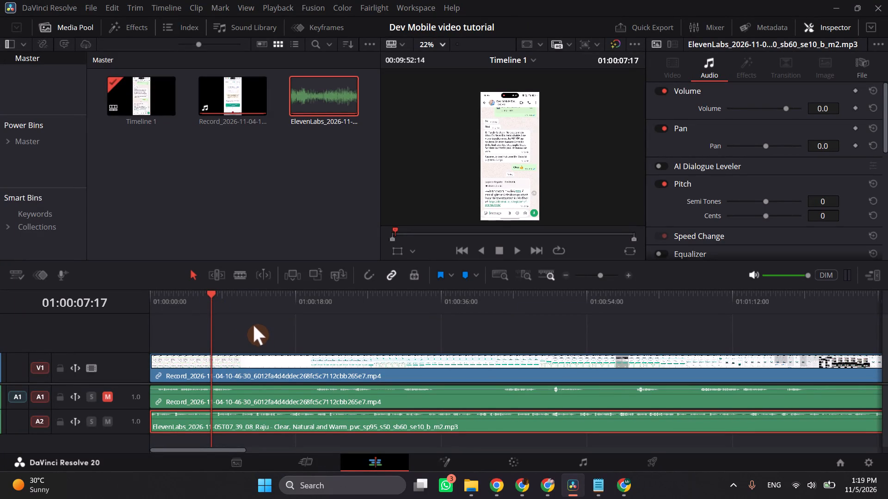
drag(262, 335, 277, 430)
key(ctrl+b)
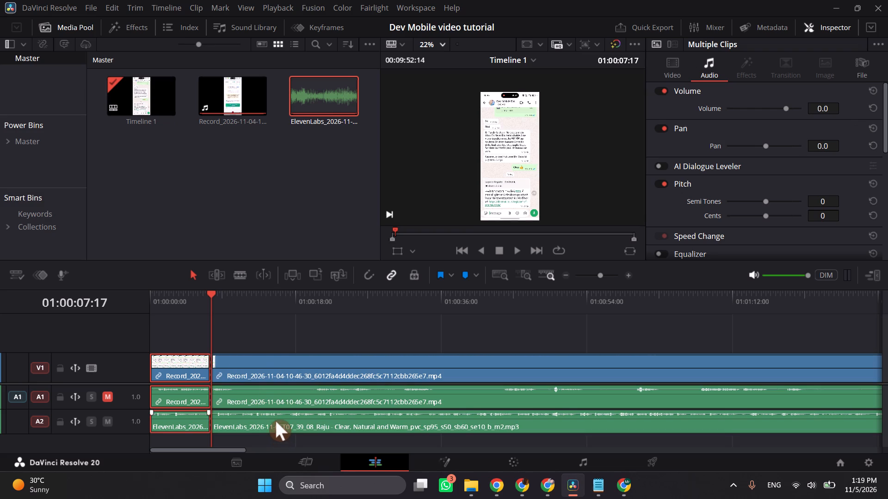
Delete the opening segments before the cut on all tracks and close the gap so the clips start at 01:00:00:00.
click(179, 329)
drag(179, 338, 197, 450)
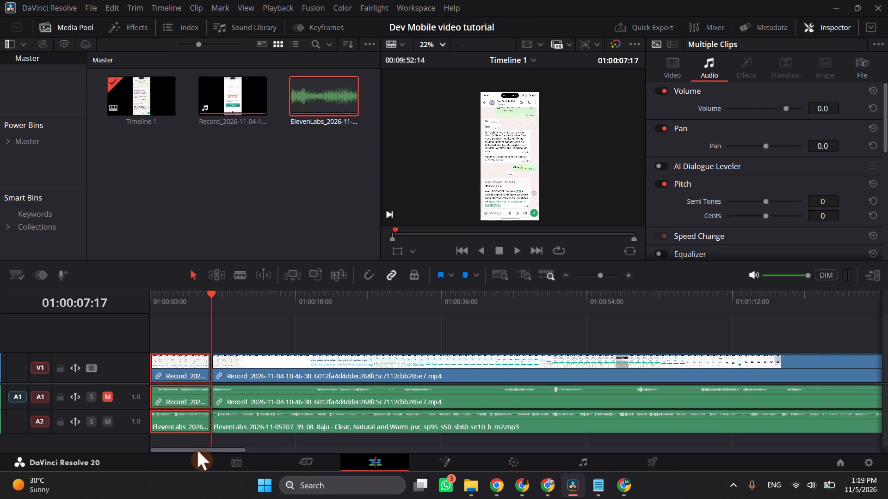
key(BackSpace)
click(192, 376)
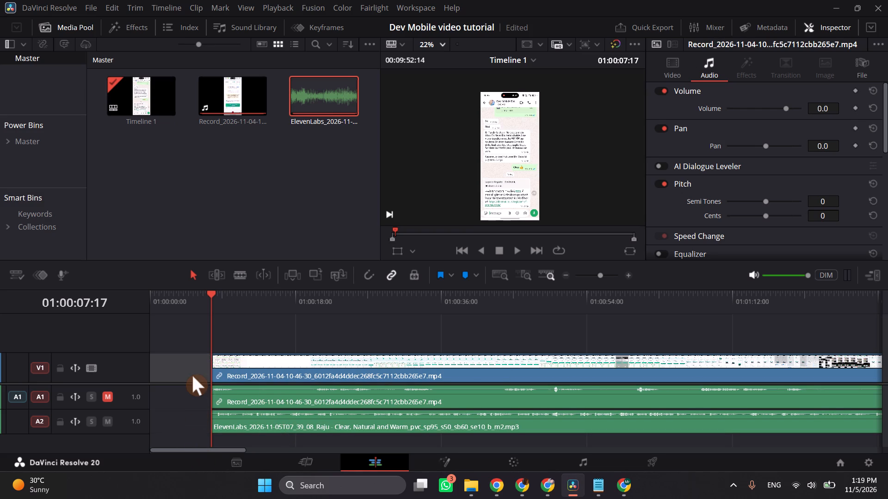
key(BackSpace)
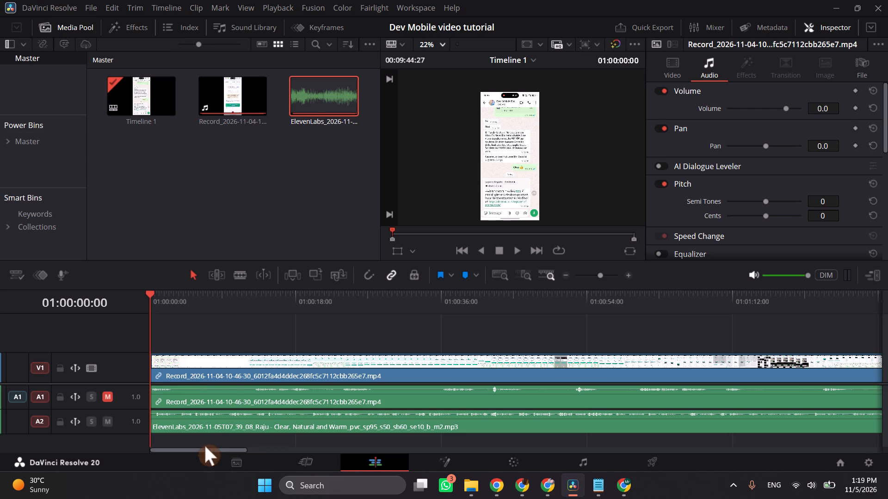
Play the new opening against the voiceover and split only the screen recording and its linked audio at 01:00:03:10.
key(space)
key(space)
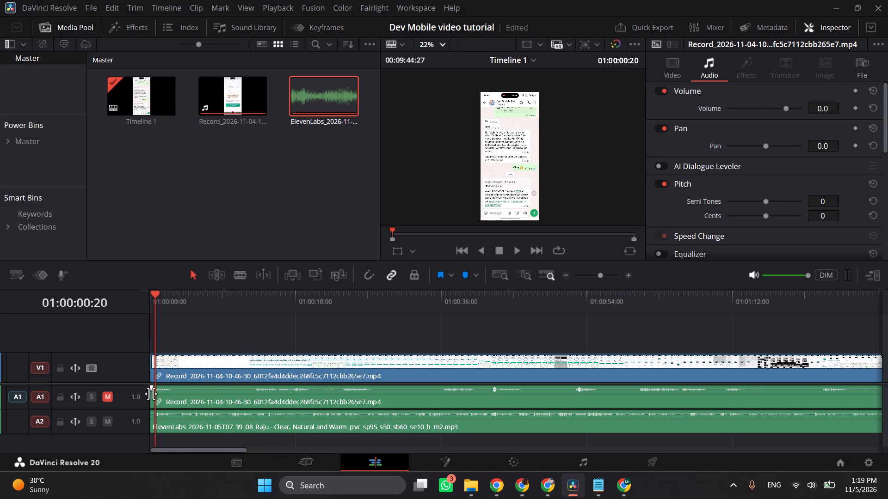
key(space)
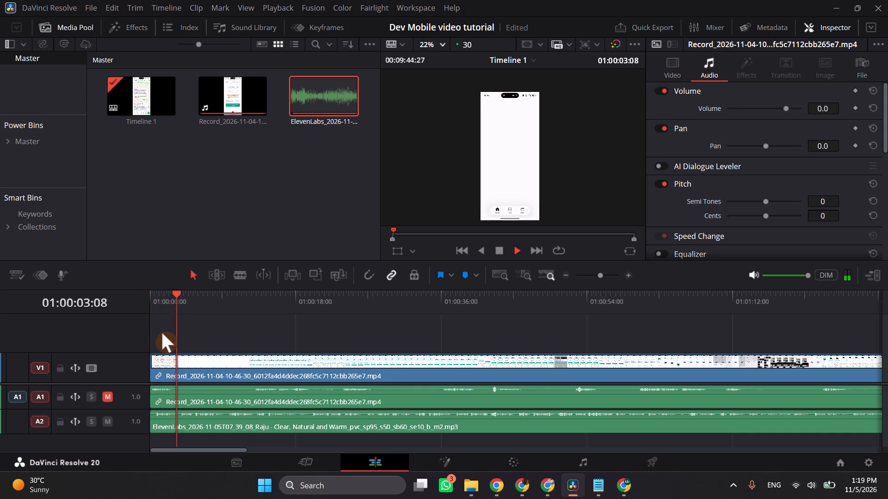
key(space)
key(space)
key(space)
key(space)
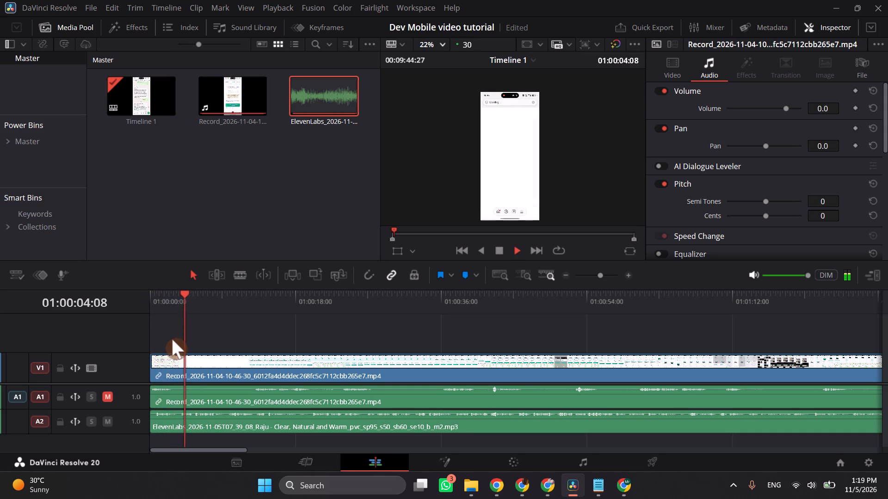
key(space)
drag(184, 316, 179, 312)
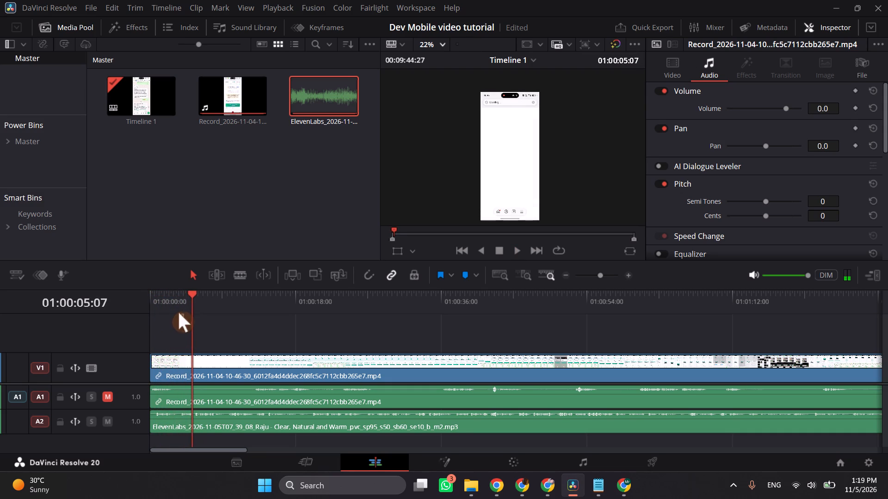
drag(179, 312, 177, 312)
click(177, 309)
click(207, 371)
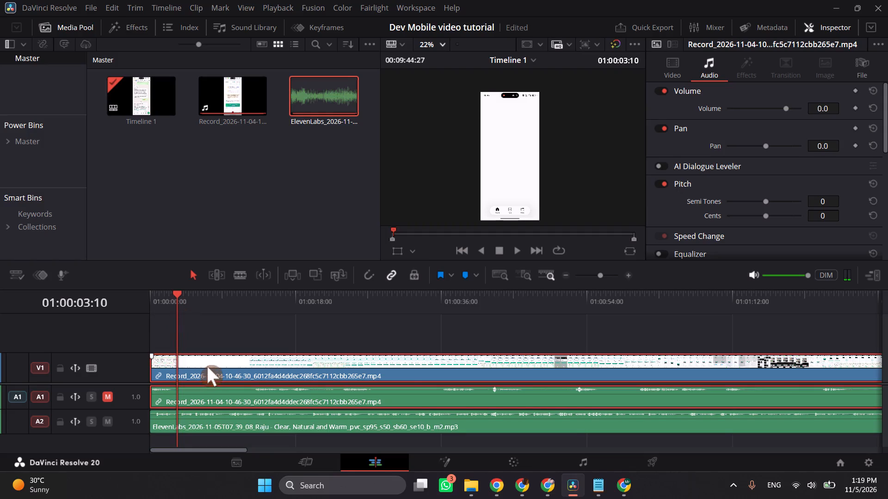
key(ctrl+b)
Trim the second recording clip's start to the DevMobile login page, move it back against the cut at 01:00:03:10, and play the join.
click(215, 368)
drag(185, 369, 228, 371)
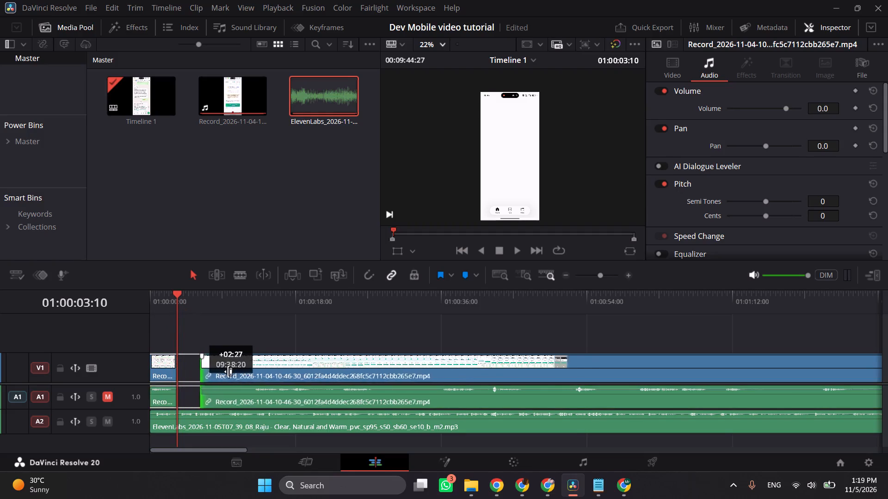
drag(228, 371, 262, 375)
drag(272, 373, 187, 385)
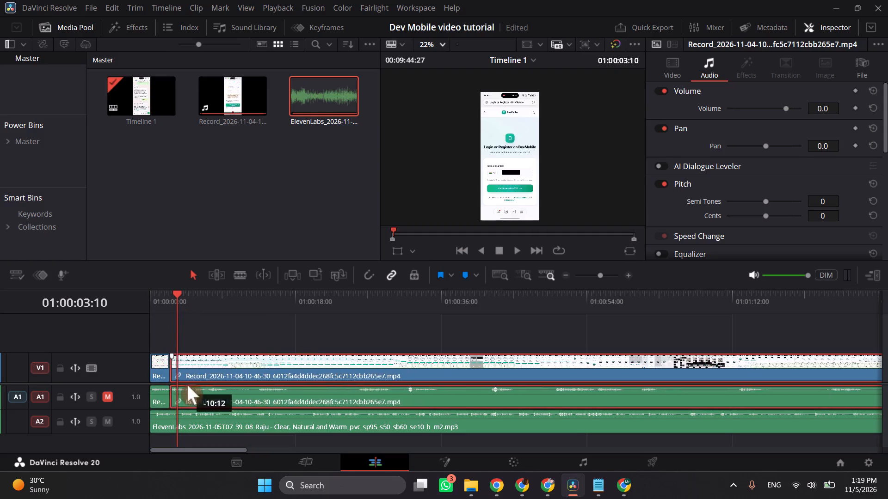
drag(187, 385, 194, 388)
click(172, 316)
key(space)
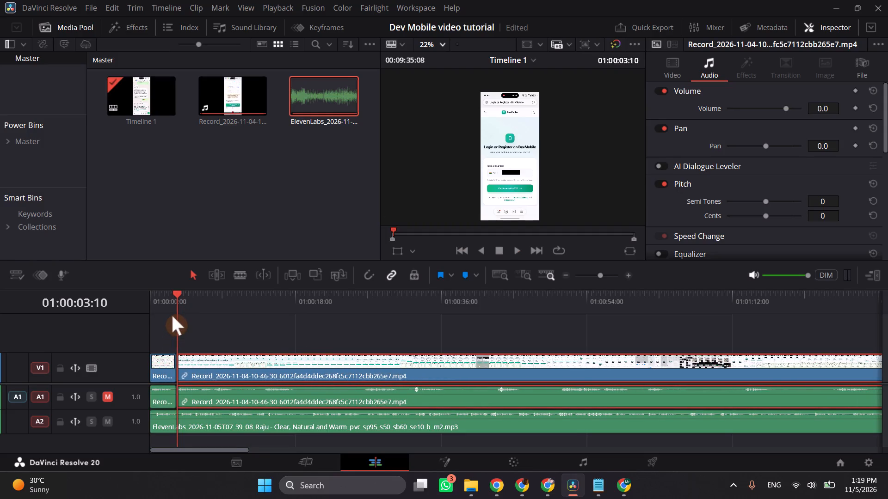
click(173, 297)
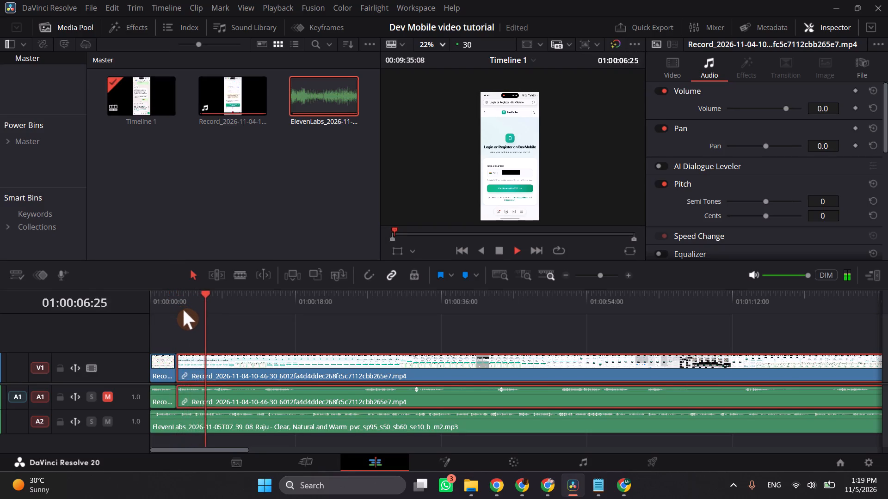
key(space)
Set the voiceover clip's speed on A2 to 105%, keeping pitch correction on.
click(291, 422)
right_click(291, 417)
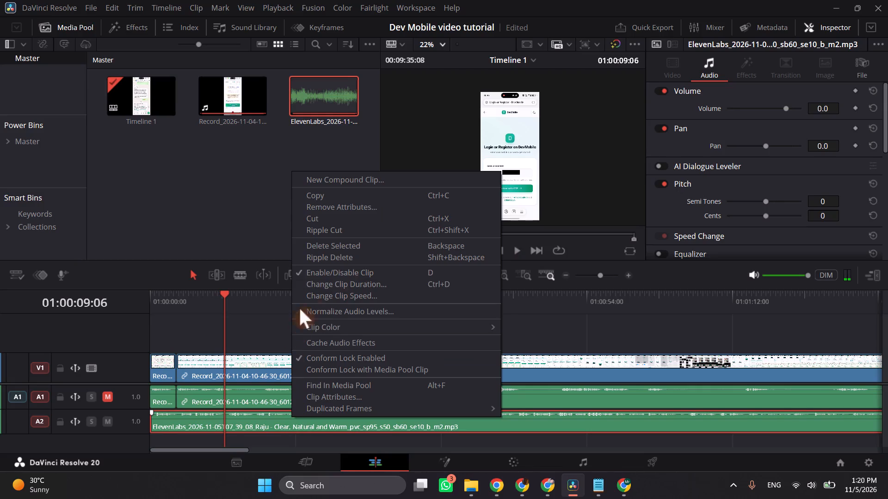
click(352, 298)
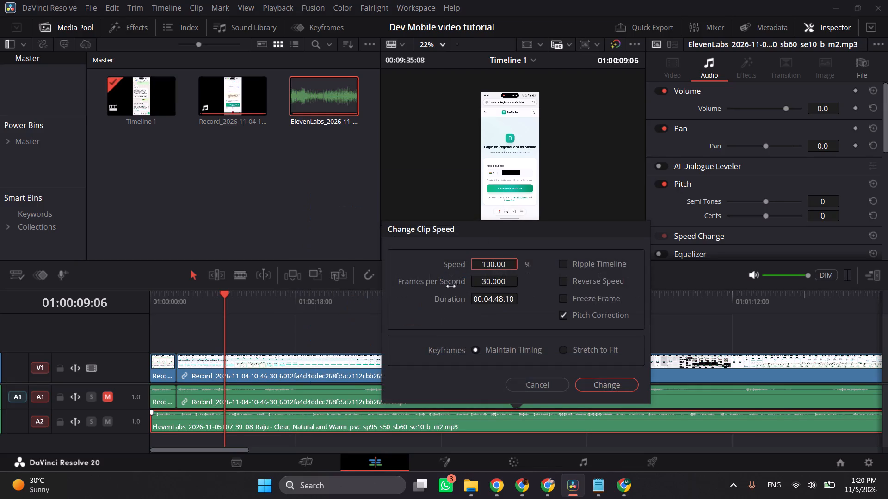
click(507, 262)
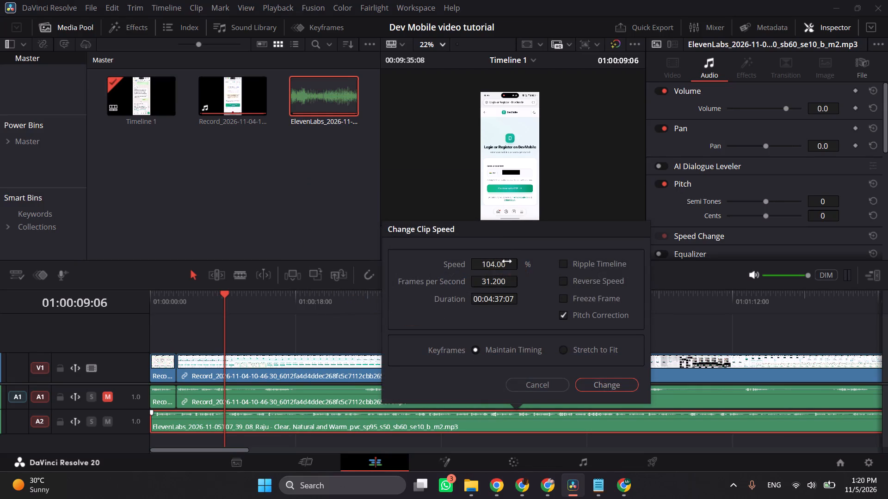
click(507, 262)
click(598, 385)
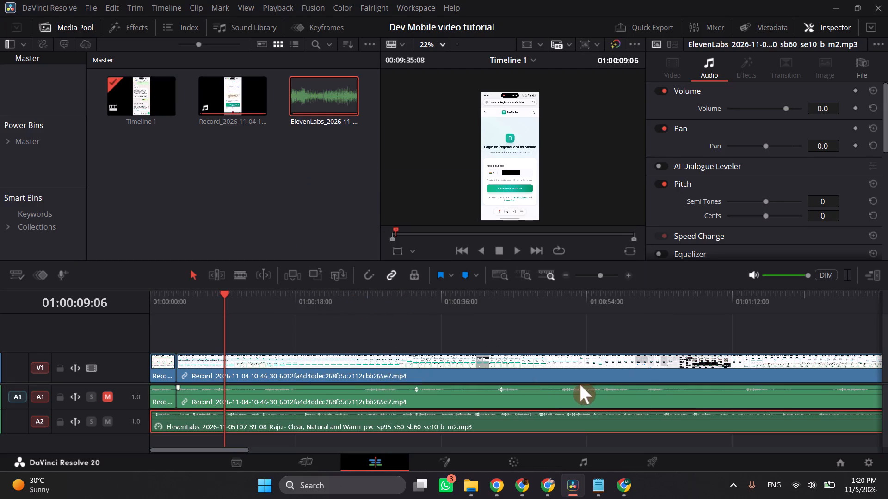
Raise the voiceover clip's volume to 5.0 and play it back from the opening seconds.
click(825, 109)
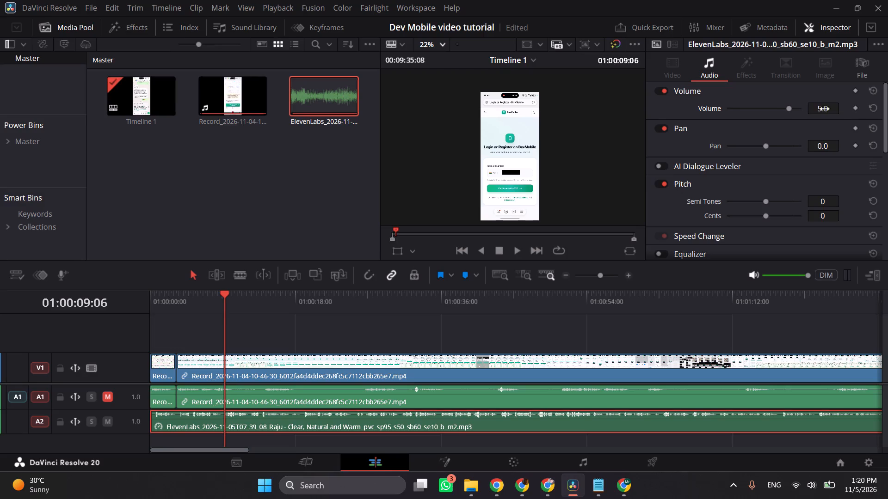
click(216, 310)
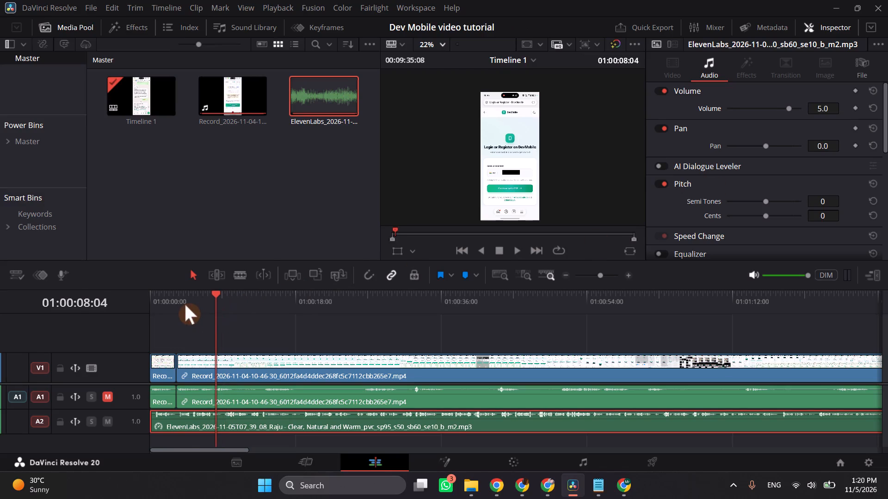
click(185, 304)
key(space)
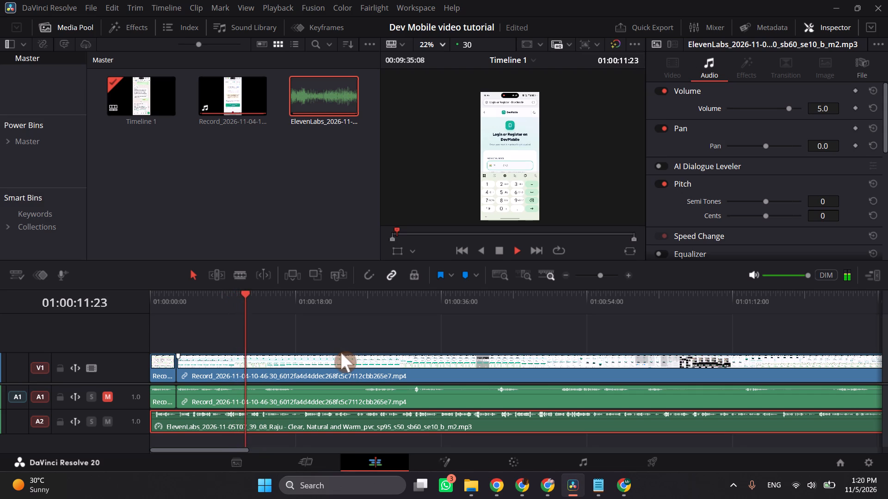
key(space)
Set the voiceover clip's speed to 109% with pitch correction on and start playback.
right_click(335, 417)
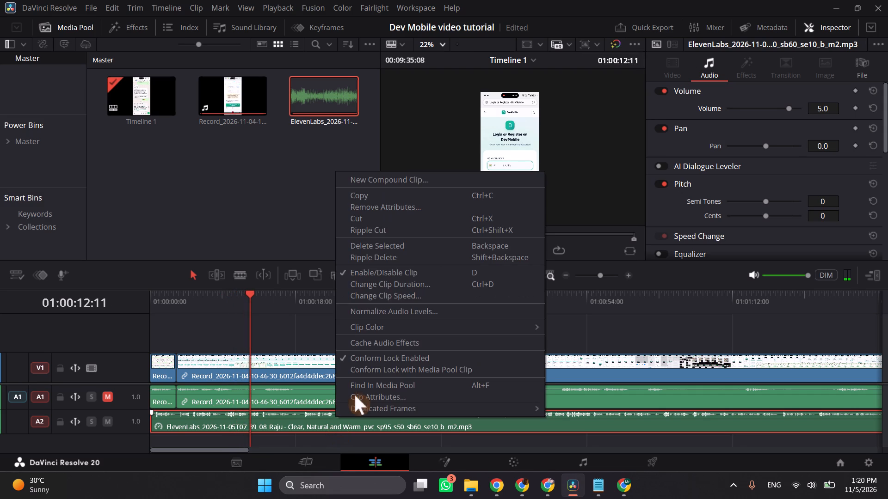
click(384, 294)
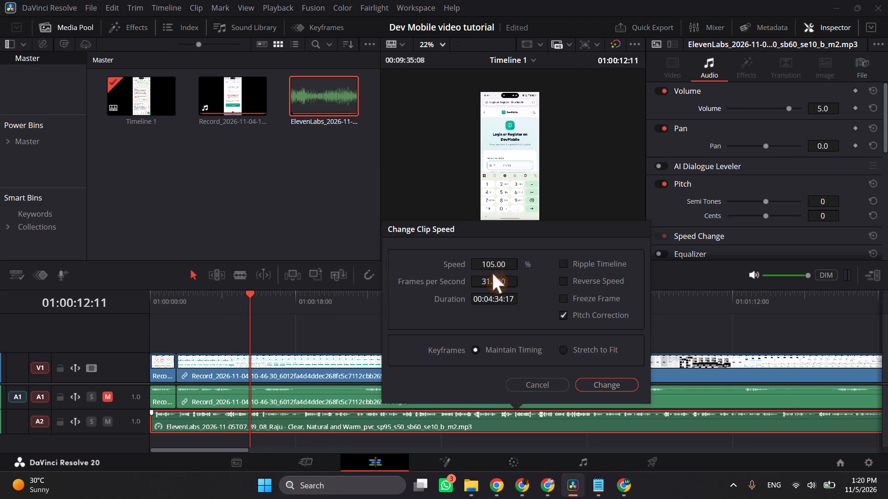
click(499, 264)
click(607, 391)
key(space)
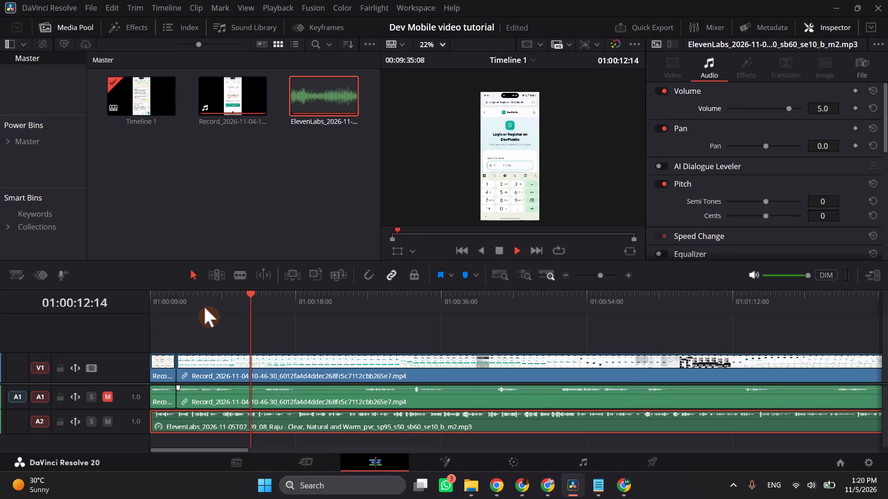
Split the A2 voiceover at 01:00:08:14, trim a little off the new piece's start, close the gap, and play the join.
click(204, 307)
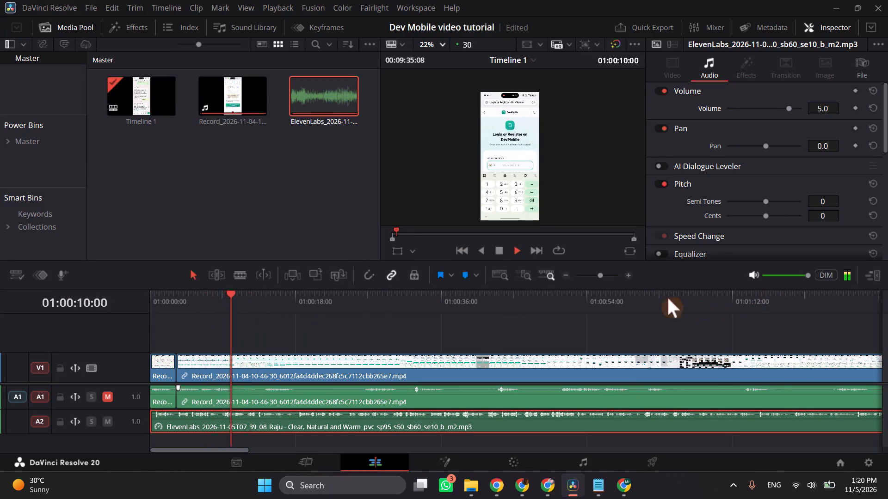
key(space)
double_click(631, 275)
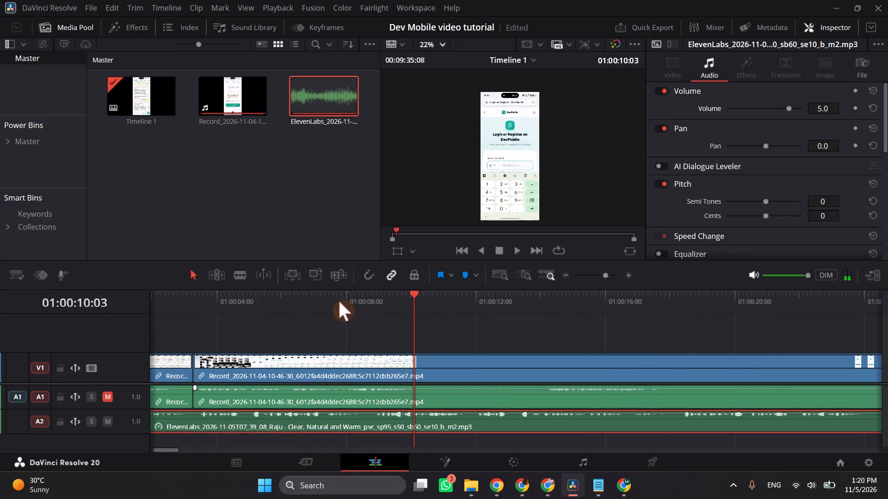
click(333, 304)
key(space)
key(space)
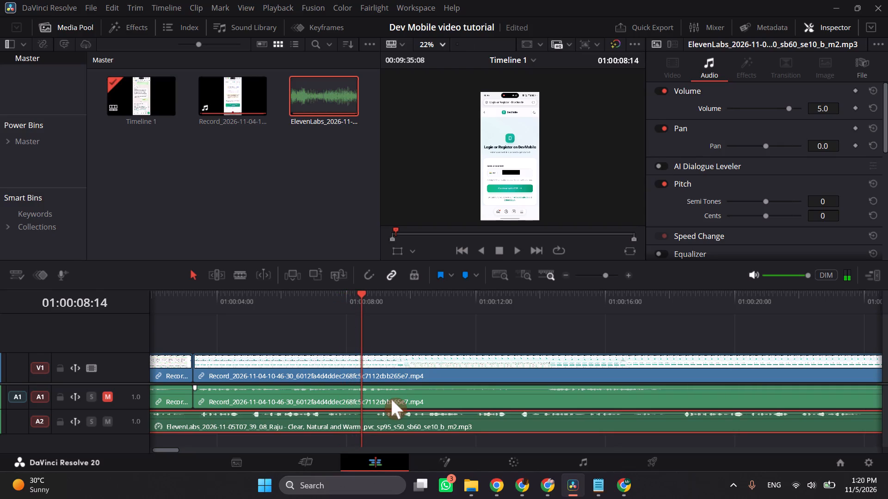
key(ctrl+b)
click(401, 429)
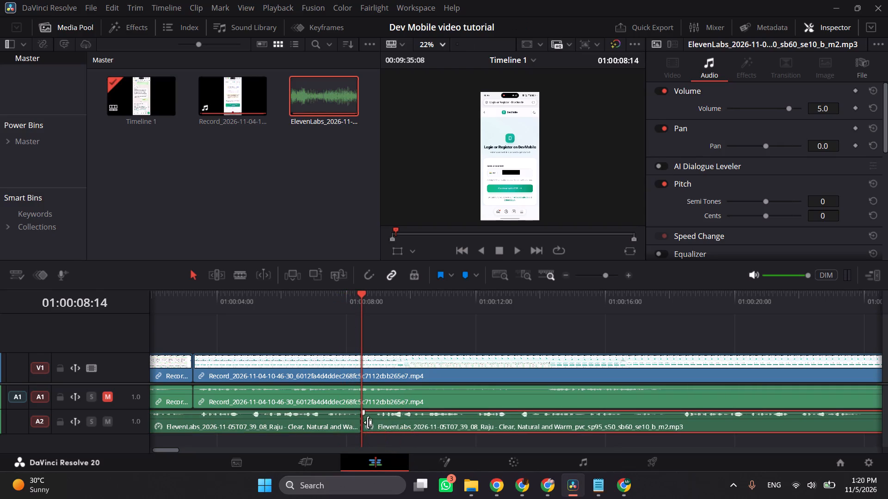
drag(368, 422, 378, 424)
drag(394, 420, 382, 420)
key(space)
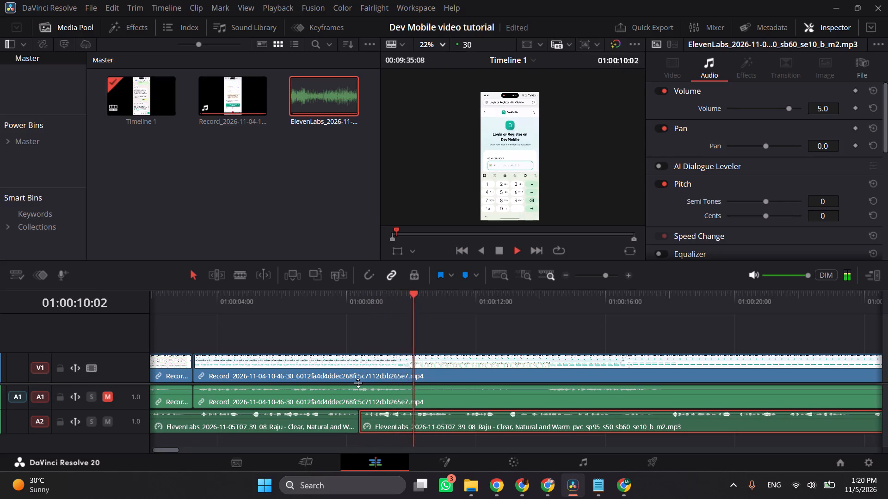
key(space)
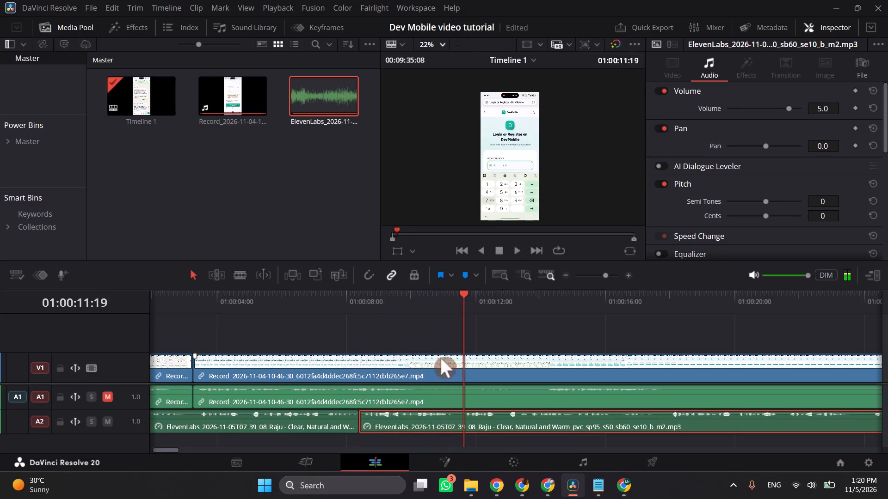
Split the A2 voiceover at 01:00:11:11, trim a few frames off the last piece's start, close the gap, and play on.
click(455, 319)
click(456, 311)
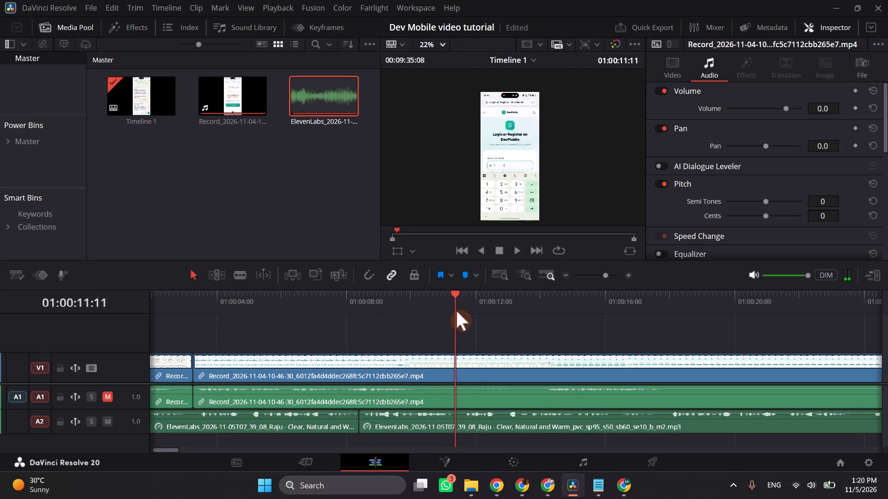
click(487, 424)
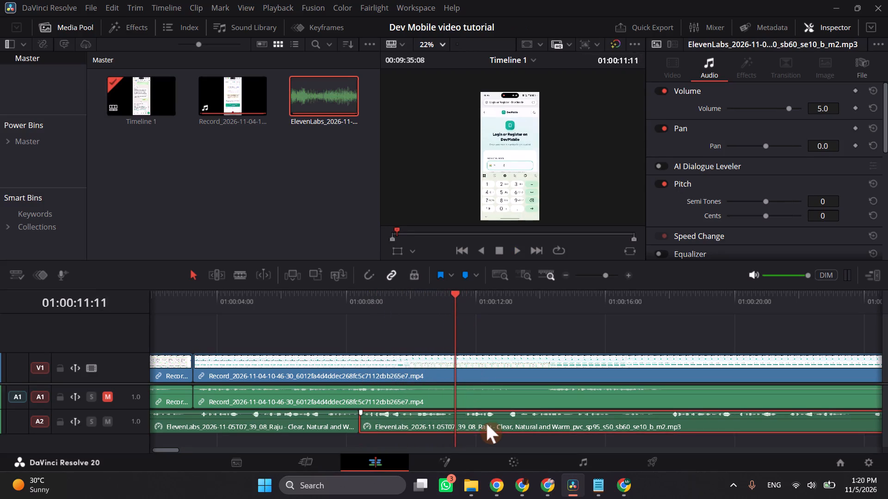
key(ctrl+b)
click(490, 424)
drag(462, 423, 464, 424)
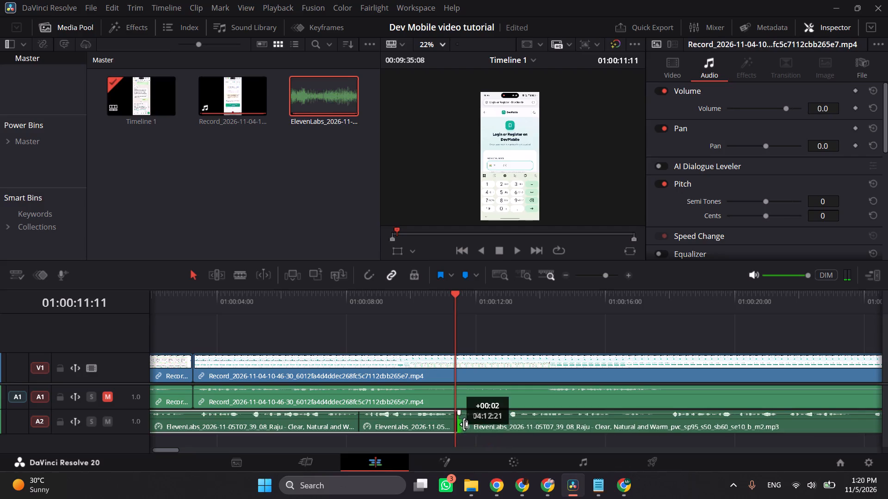
drag(464, 424, 467, 426)
drag(475, 423, 470, 419)
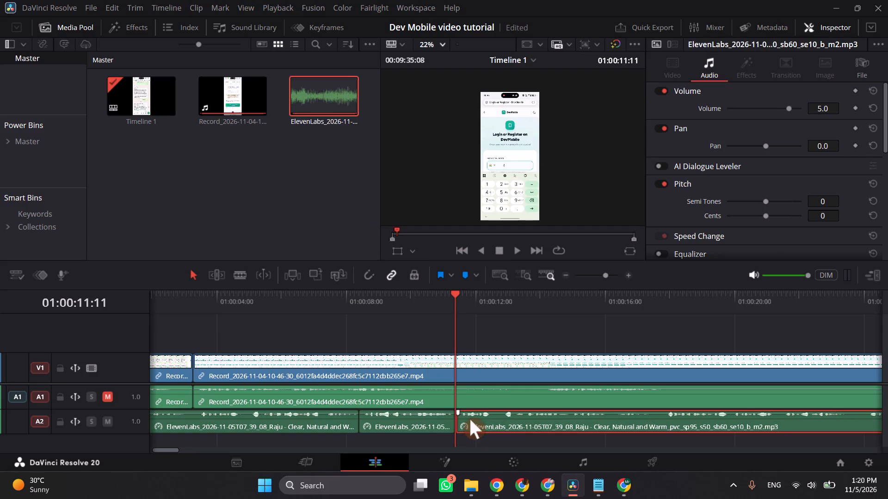
key(space)
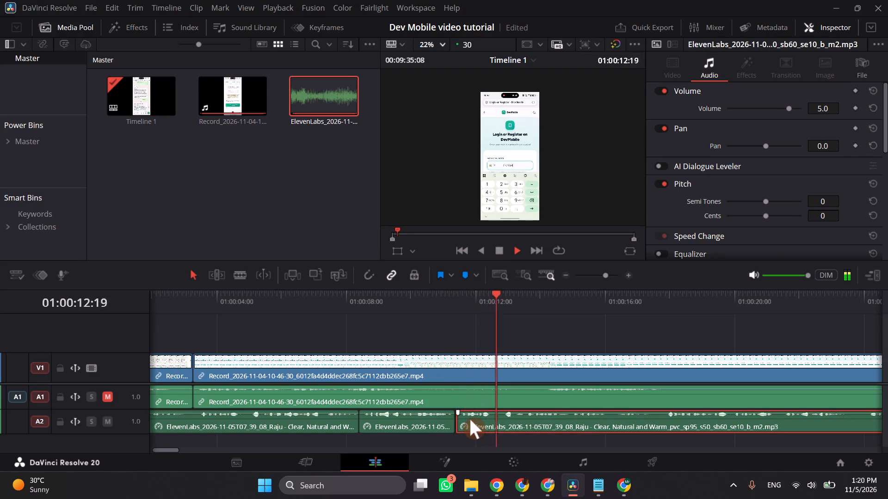
key(space)
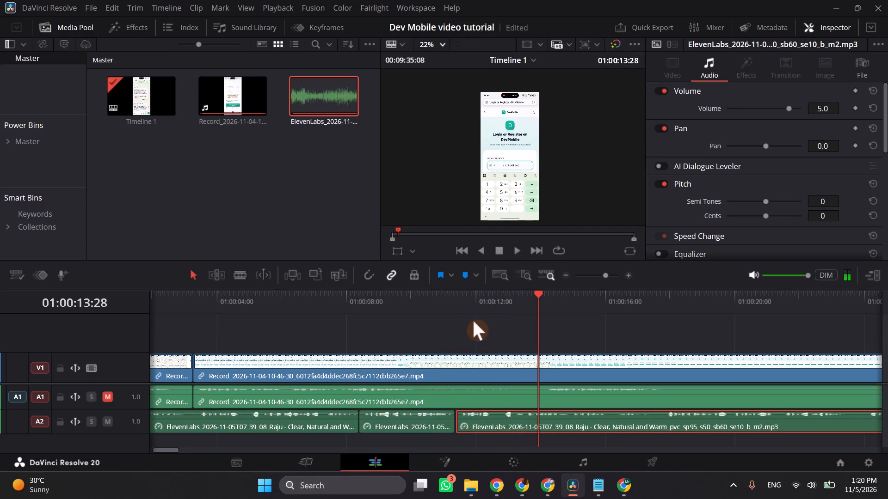
key(space)
key(space)
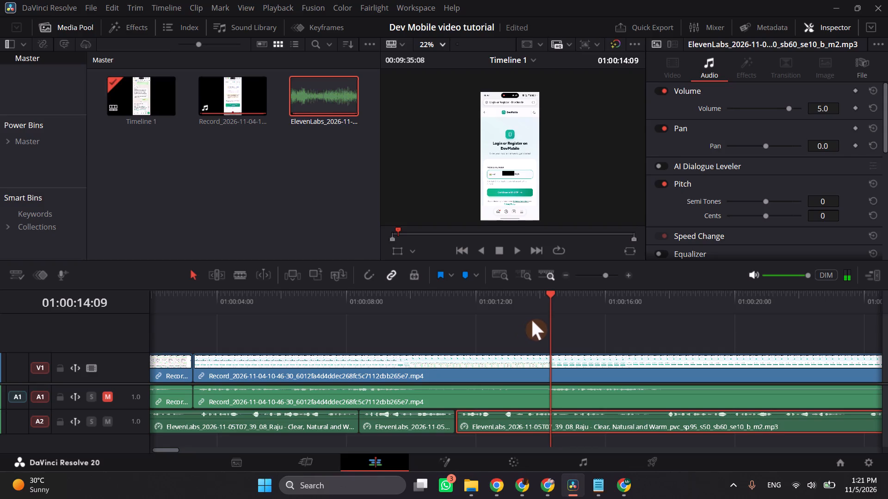
Replay the voiceover around the 01:00:11:11 cut and compare it with the mobile number entry in the recording.
click(503, 313)
key(space)
key(space)
click(469, 310)
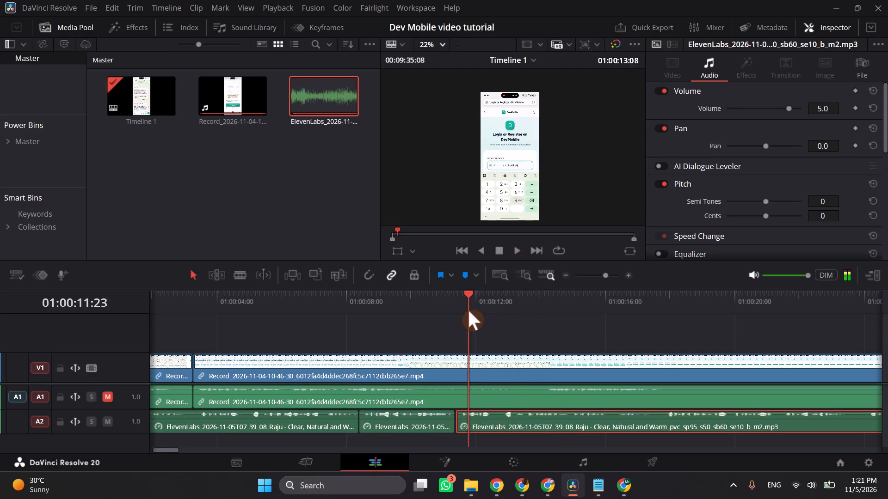
key(space)
key(space)
click(447, 315)
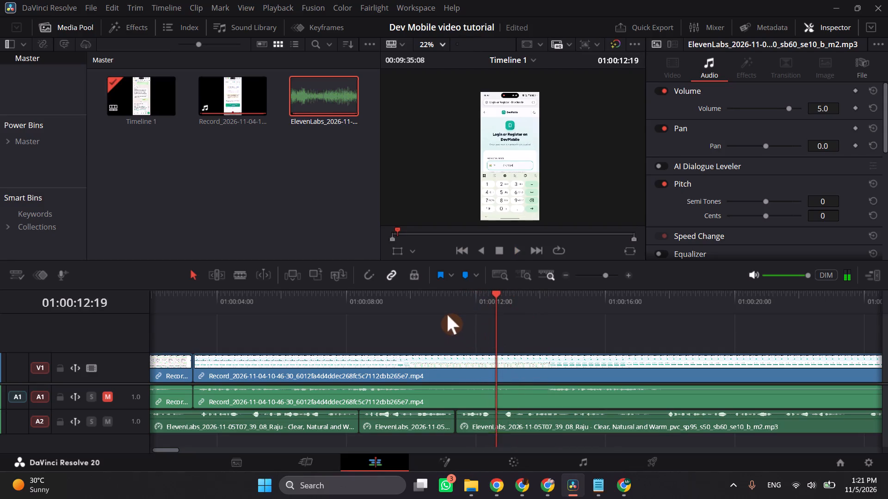
key(space)
click(458, 307)
click(443, 304)
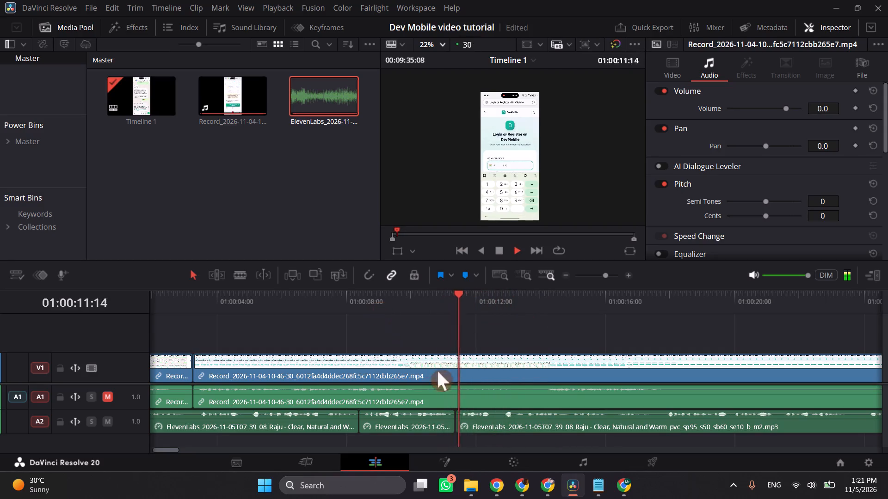
key(space)
click(406, 307)
key(space)
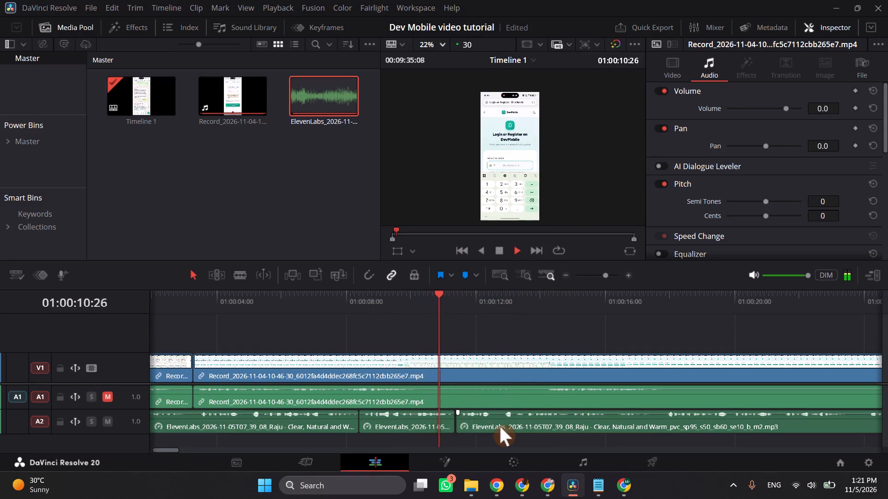
key(space)
Move the last voiceover piece on A2 along to start at about 01:00:13:14 and play it against the login page.
drag(500, 426, 532, 423)
key(space)
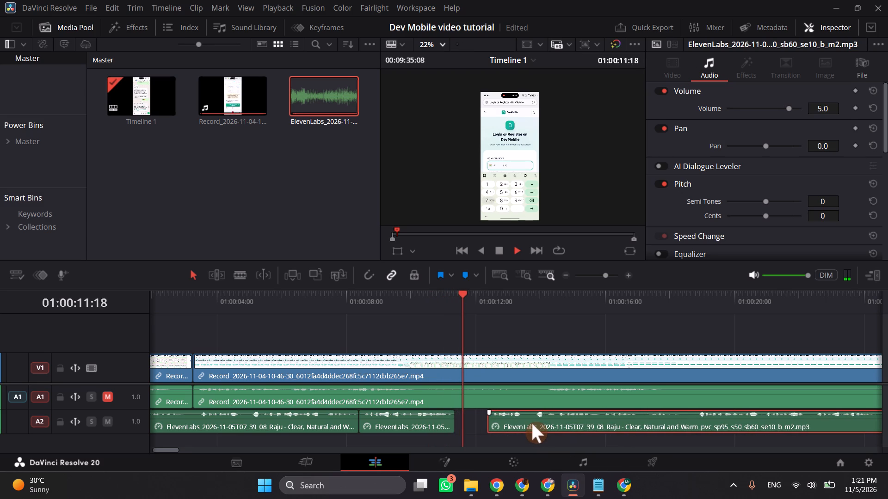
drag(532, 423, 544, 420)
key(space)
key(space)
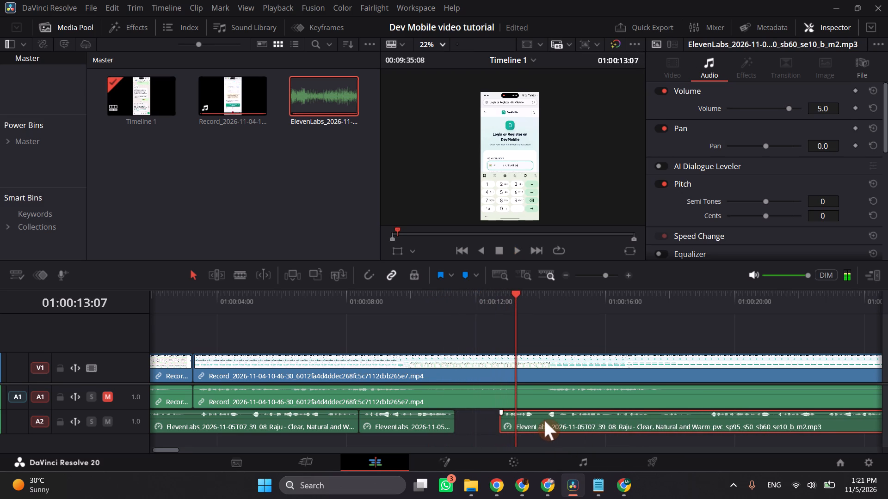
key(space)
drag(544, 420, 567, 421)
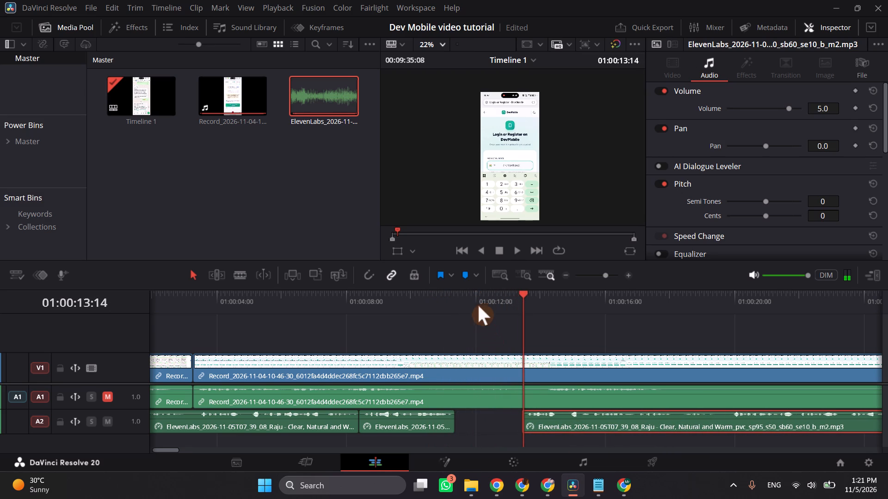
click(485, 299)
key(space)
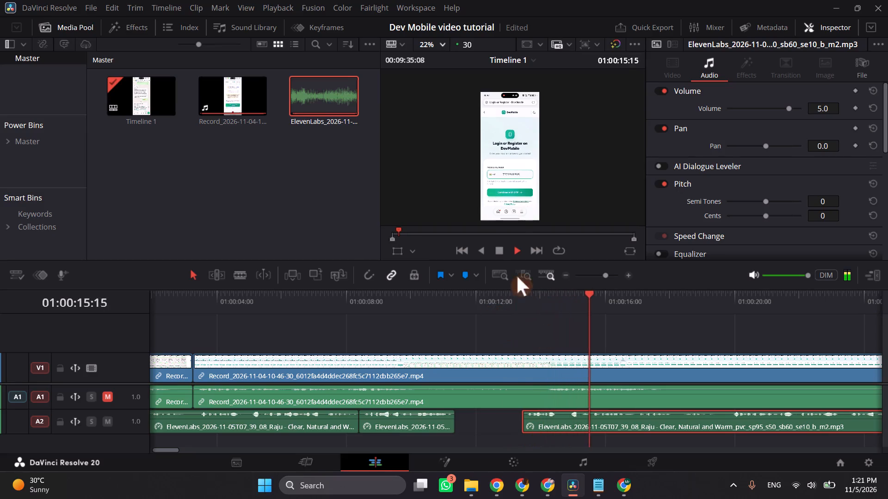
scroll(511, 214, up, 16)
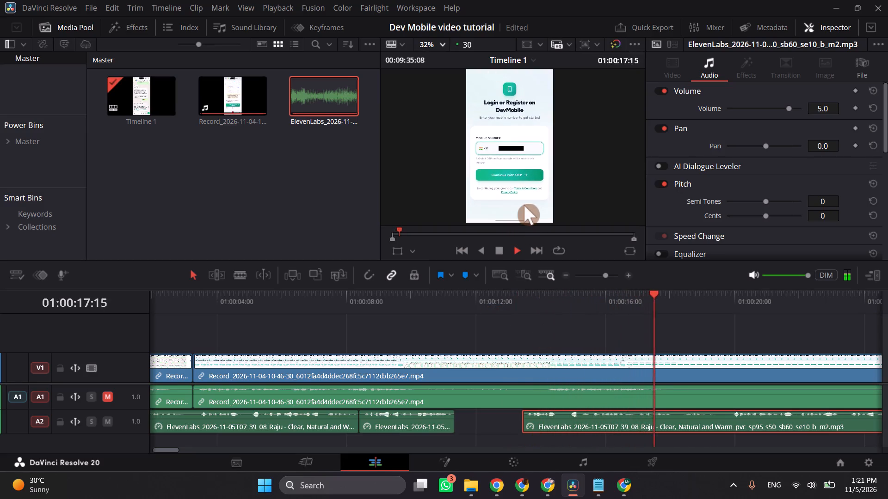
key(space)
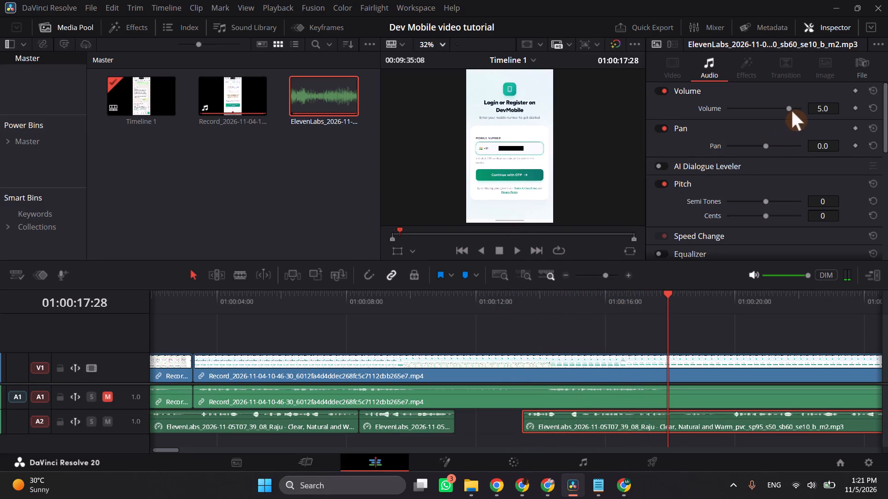
Raise the last voiceover piece's volume to 8.0 and play it back.
click(827, 110)
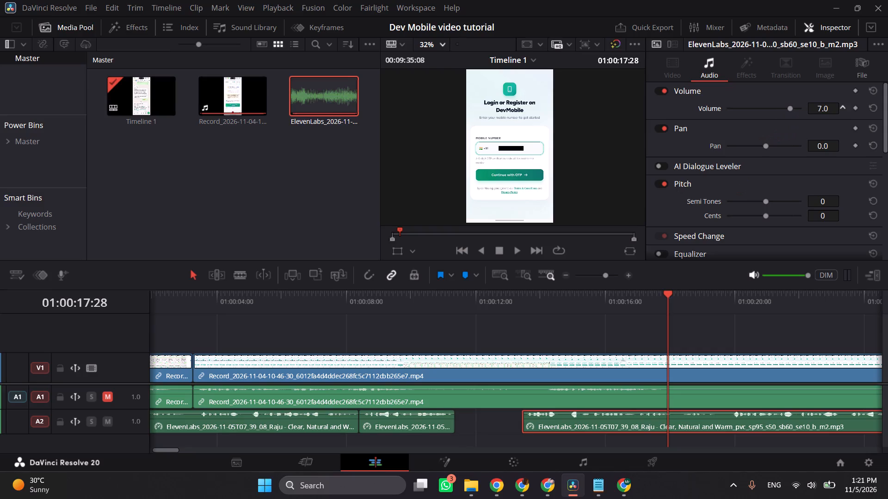
click(587, 305)
key(space)
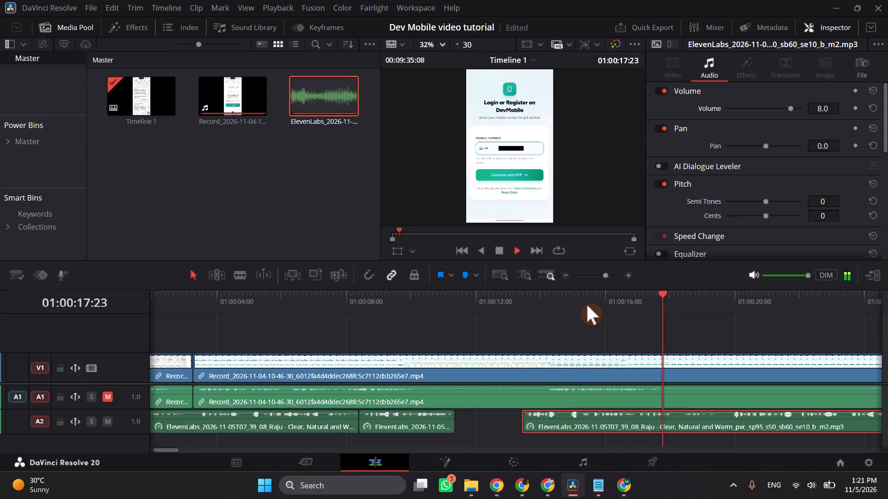
key(space)
Replay the voiceover between about 01:00:15:00 and 01:00:17:00 to locate the next cut point.
click(618, 302)
key(space)
key(space)
click(618, 302)
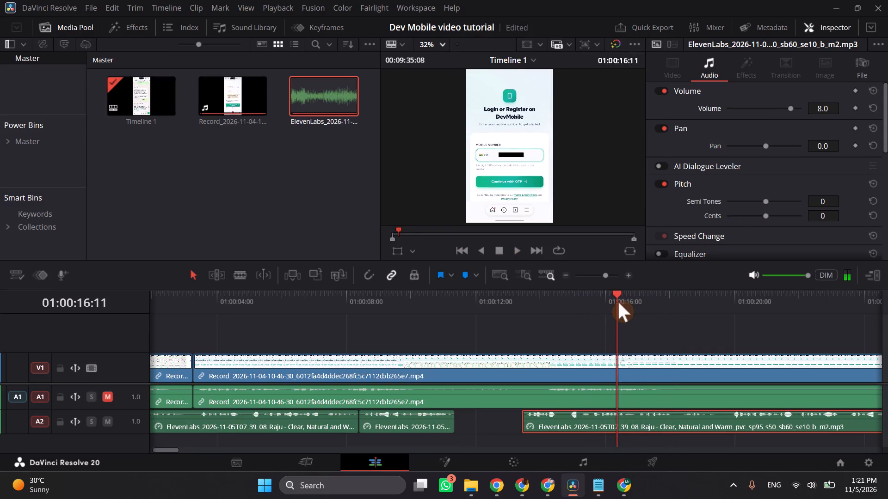
key(space)
key(space)
click(598, 305)
key(space)
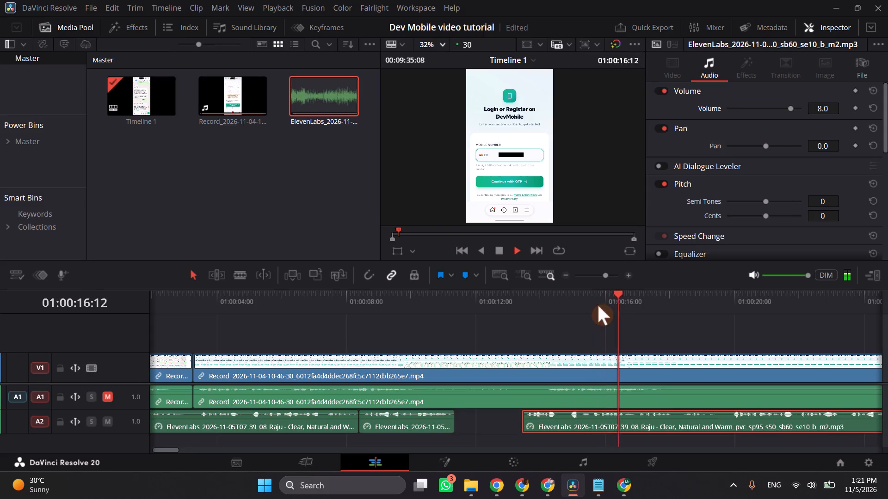
key(space)
click(563, 305)
key(space)
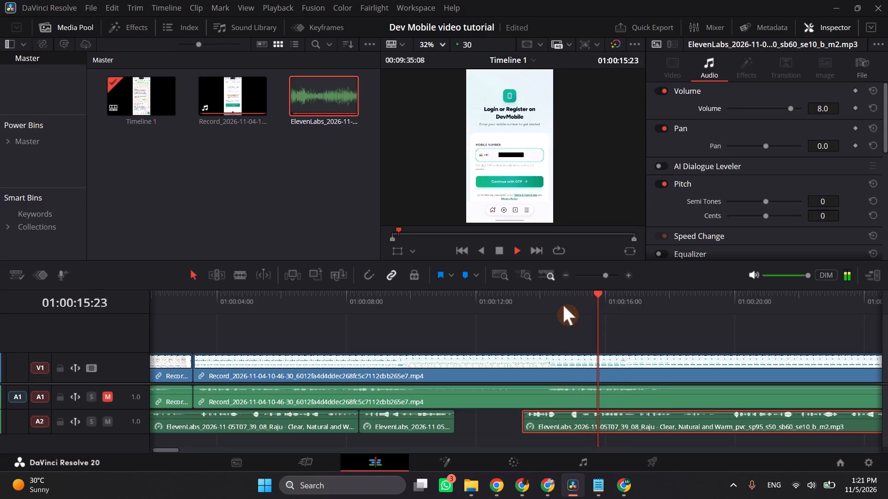
key(space)
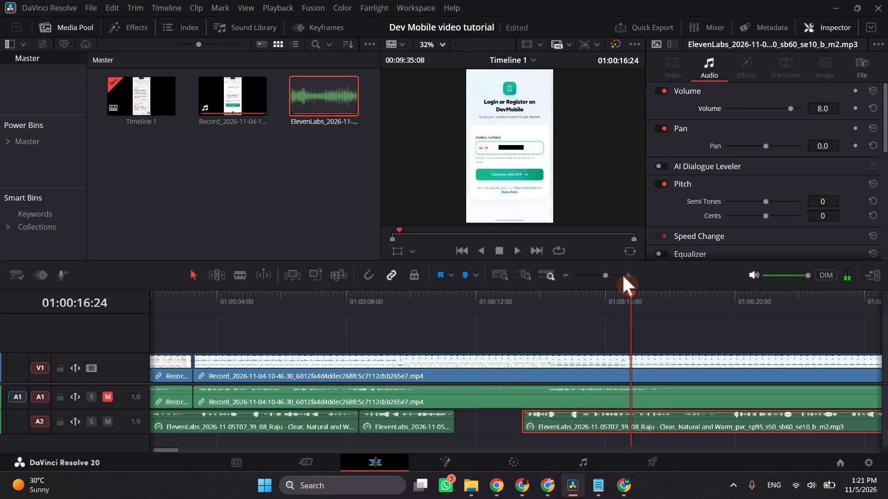
Split the A2 voiceover at 01:00:16:27, trim a little off the new piece's start, close the gap, and play the join.
click(623, 276)
click(627, 277)
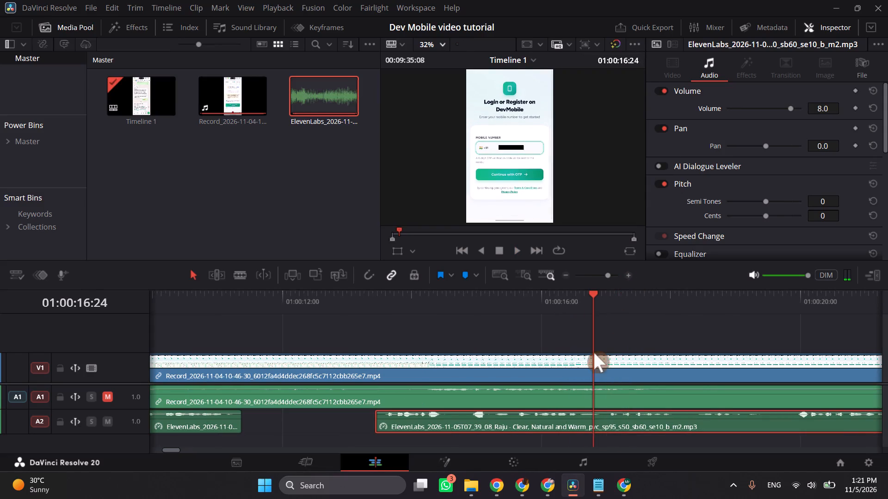
key(space)
key(space)
click(600, 311)
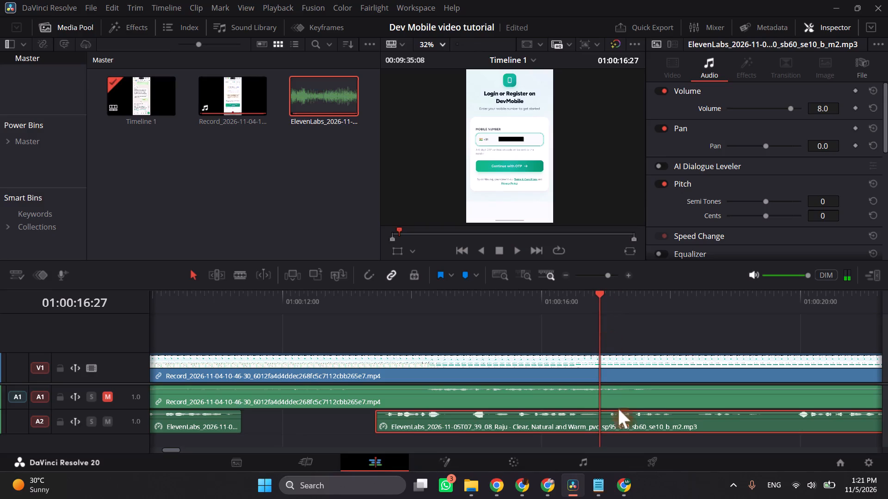
key(ctrl+b)
click(627, 420)
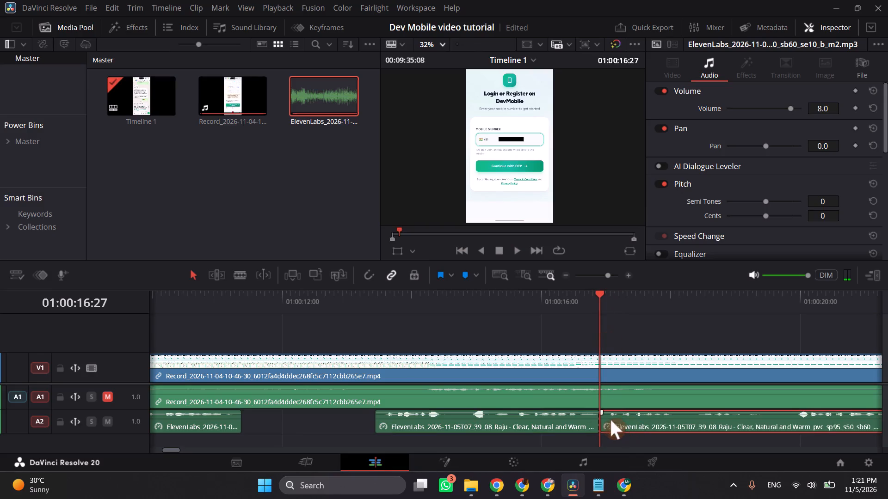
drag(607, 418, 616, 423)
drag(629, 419, 619, 418)
click(579, 299)
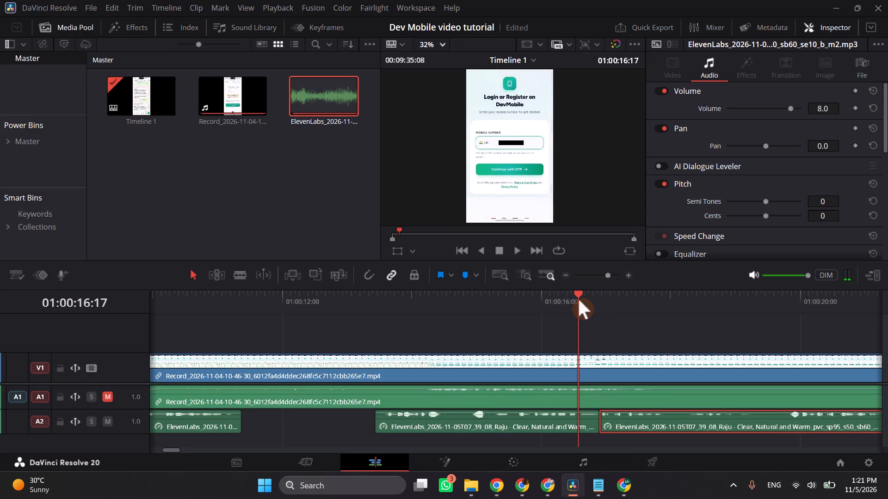
key(space)
click(575, 299)
click(522, 296)
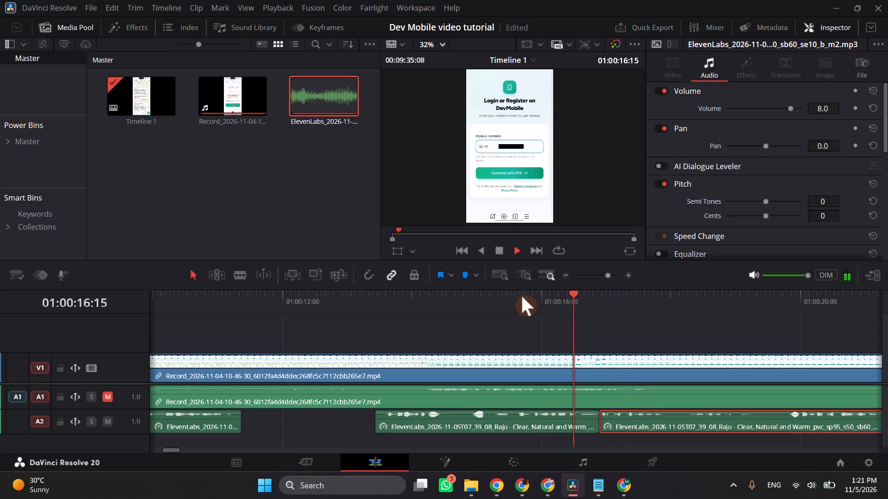
Play the A2 voiceover across the join at 01:00:16:27 several times to judge how the cut sounds.
key(space)
key(space)
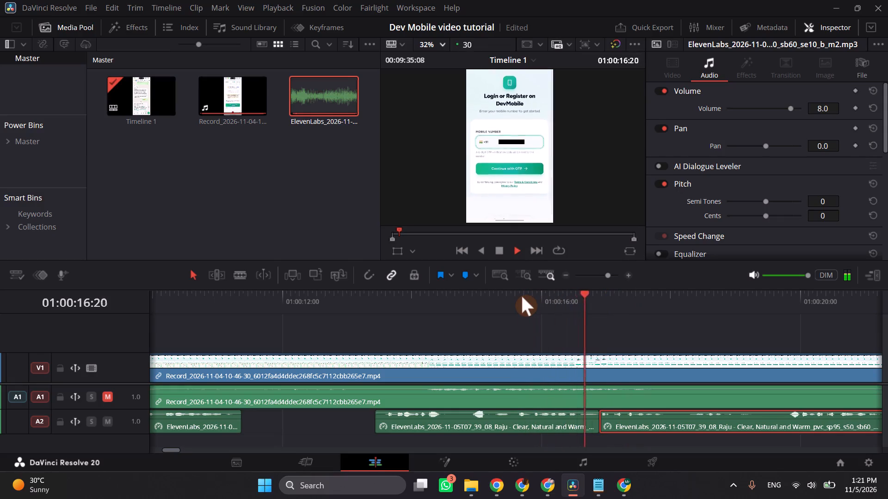
key(space)
click(579, 422)
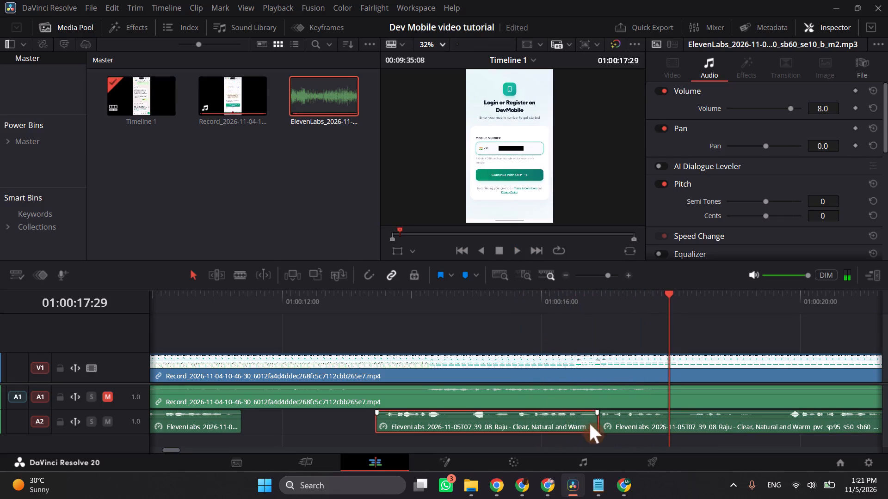
click(596, 425)
click(595, 321)
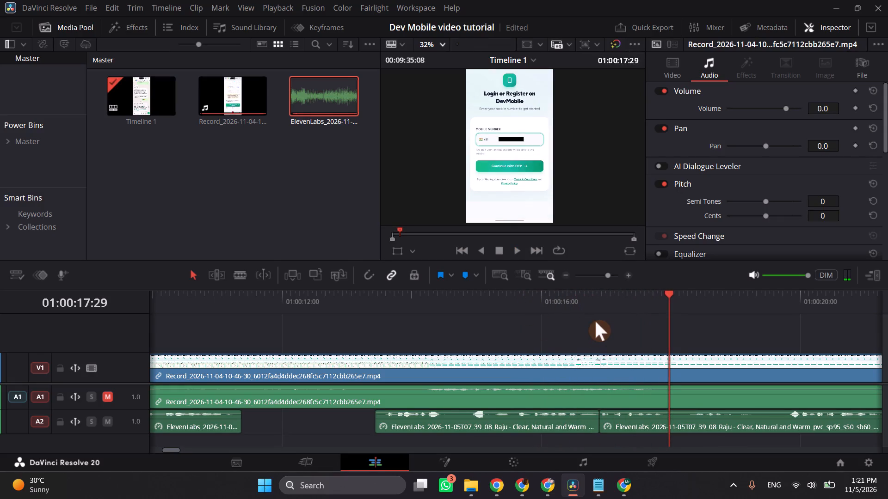
click(597, 308)
key(space)
key(space)
key(space)
Trim the earlier A2 piece's end back to about 01:00:16:22, pull the following piece against it, and play the join.
click(579, 426)
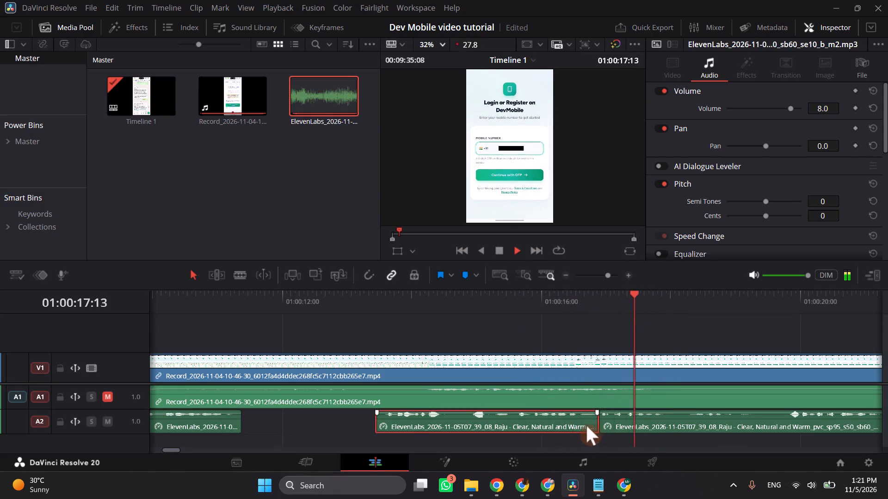
key(space)
drag(596, 424, 584, 420)
click(567, 298)
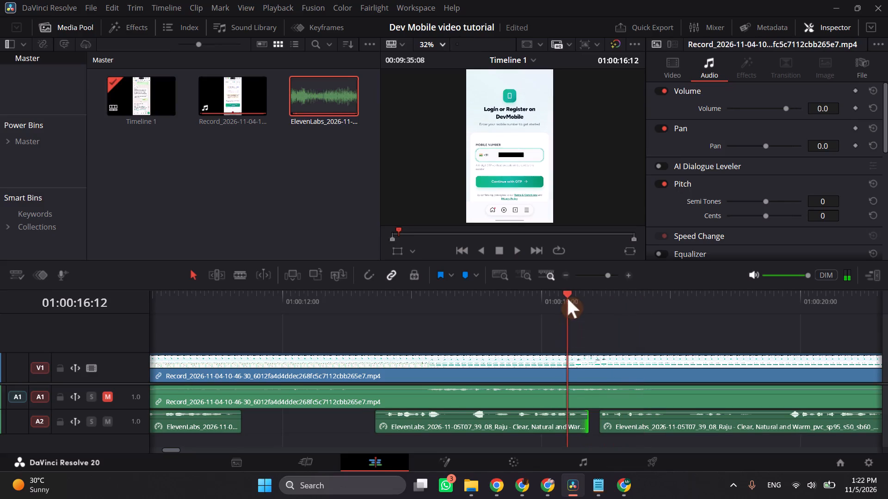
key(space)
key(space)
drag(636, 427, 620, 426)
click(552, 304)
key(space)
key(space)
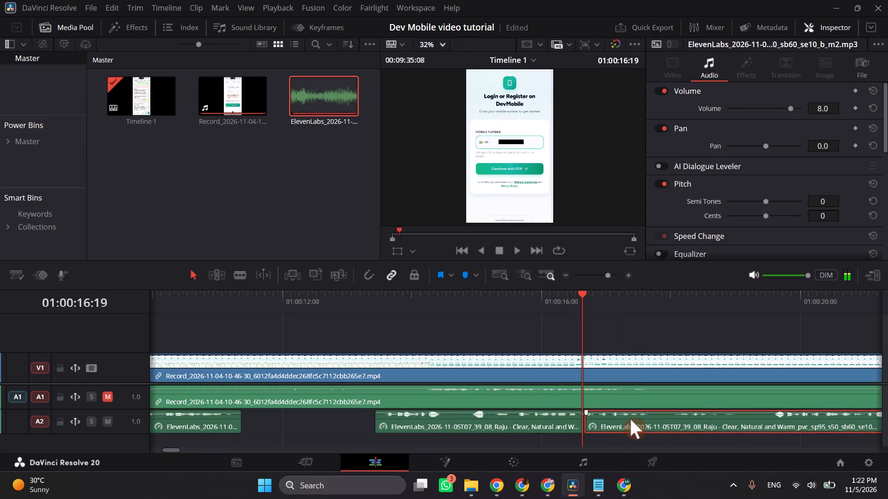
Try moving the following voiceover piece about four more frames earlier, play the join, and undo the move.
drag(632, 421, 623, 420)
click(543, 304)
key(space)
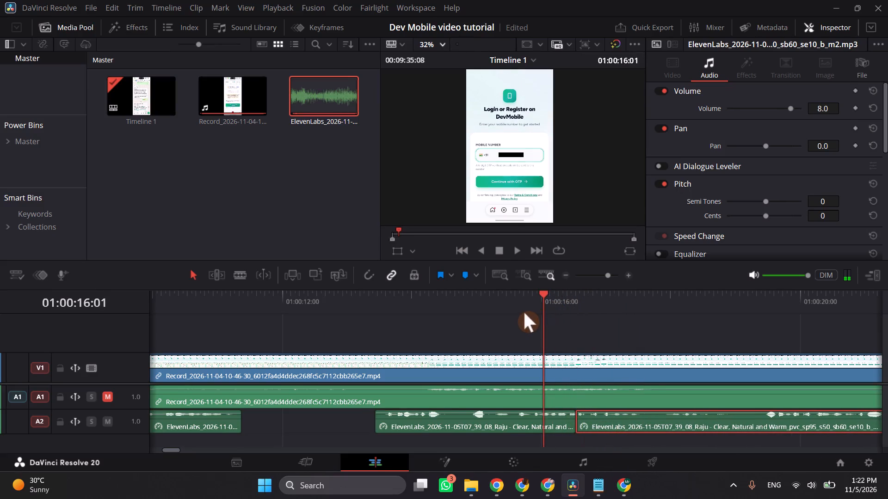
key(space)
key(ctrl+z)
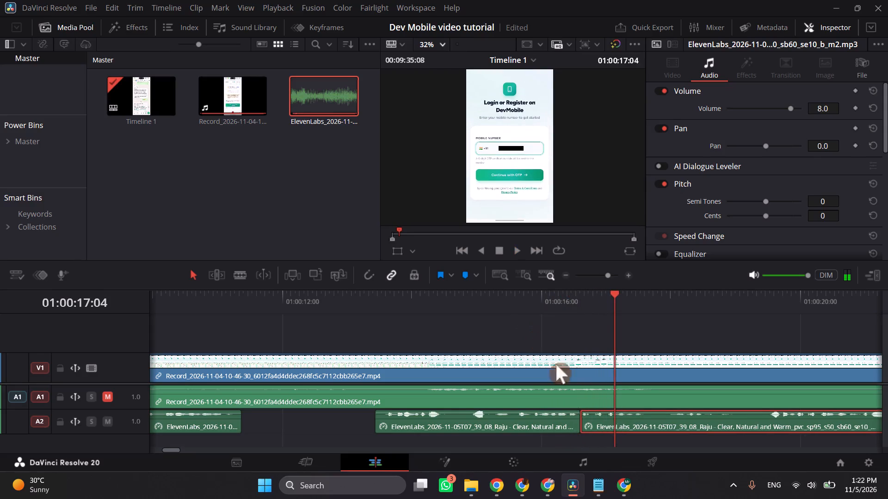
Replay the join, shift the following voiceover piece two frames later, and extend the earlier piece's end slightly.
click(558, 299)
key(space)
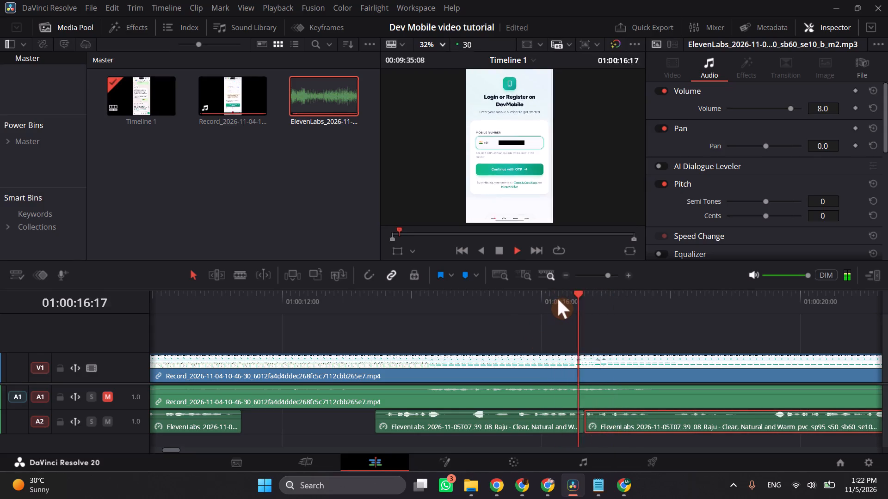
key(space)
drag(602, 424, 608, 425)
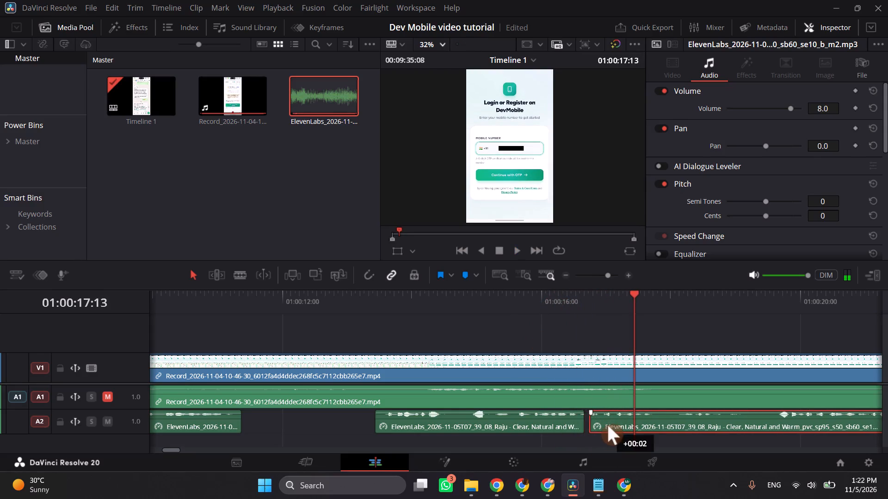
drag(608, 425, 608, 426)
click(572, 420)
click(583, 423)
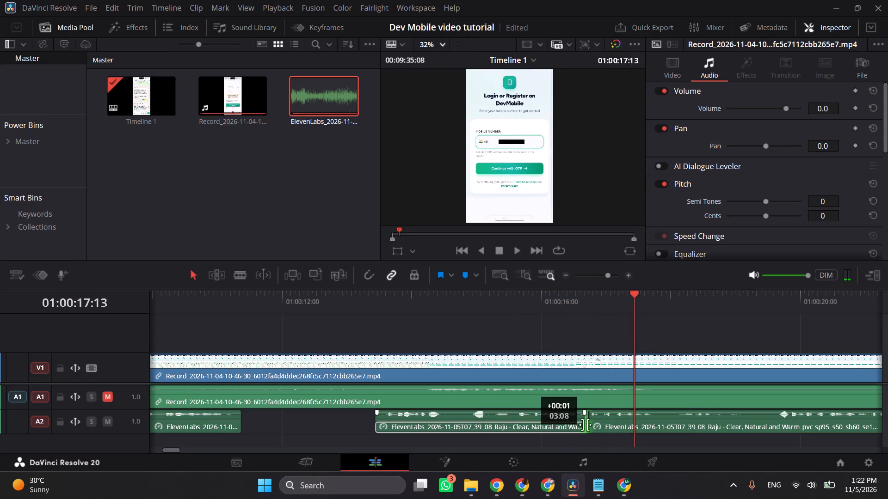
click(566, 341)
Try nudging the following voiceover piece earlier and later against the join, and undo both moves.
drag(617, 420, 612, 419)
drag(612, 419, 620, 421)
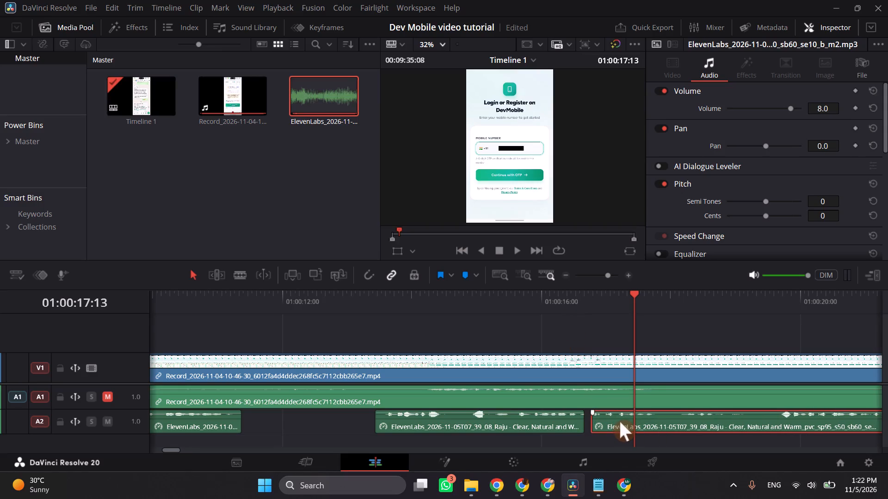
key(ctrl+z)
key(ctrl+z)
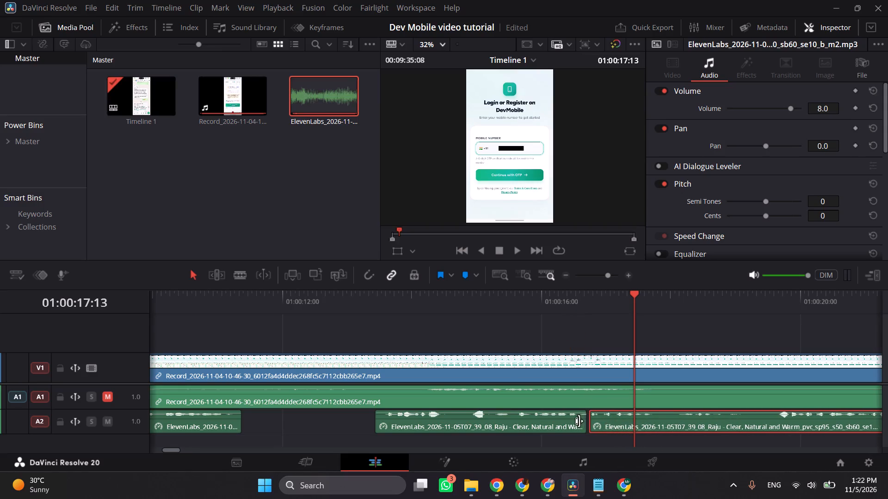
Extend the earlier voiceover piece's end to meet the following piece, and play the join from 01:00:16:03.
click(579, 421)
click(632, 268)
click(630, 280)
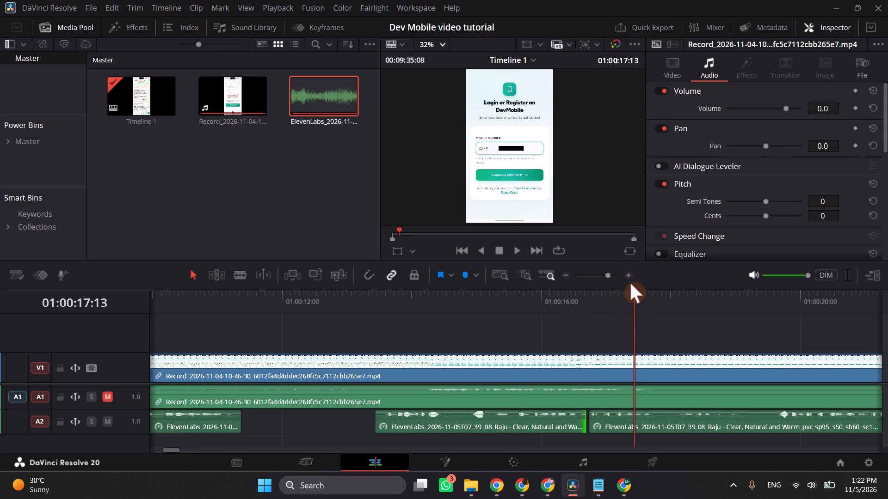
click(630, 275)
drag(498, 424, 501, 425)
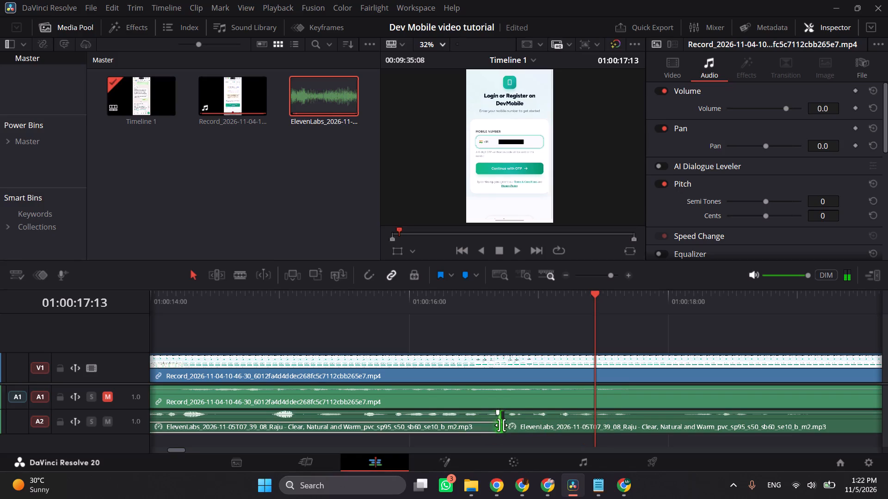
drag(501, 425, 504, 426)
click(420, 301)
key(space)
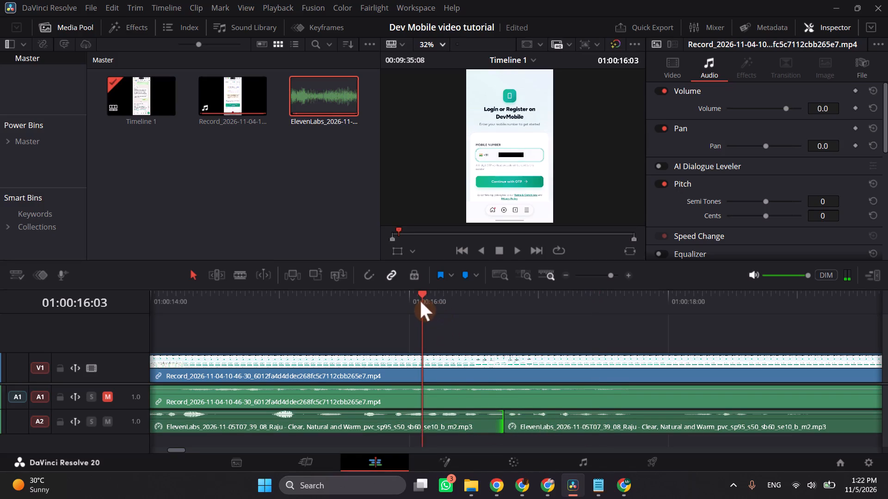
key(space)
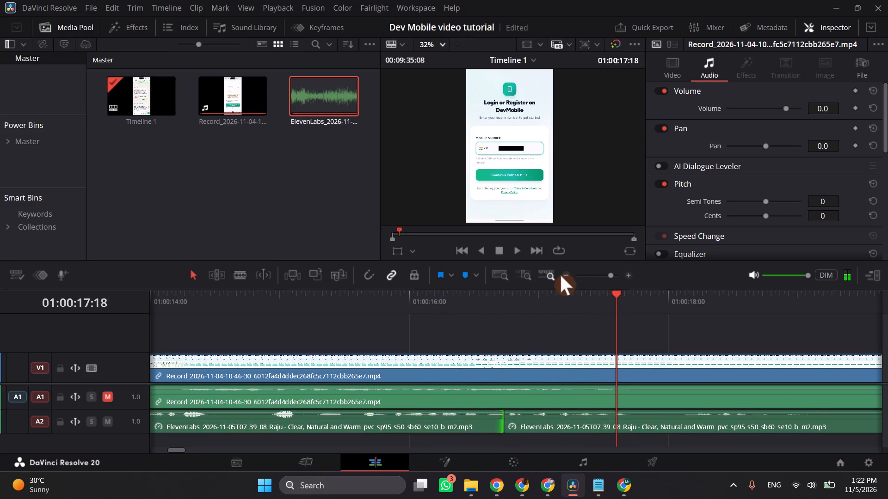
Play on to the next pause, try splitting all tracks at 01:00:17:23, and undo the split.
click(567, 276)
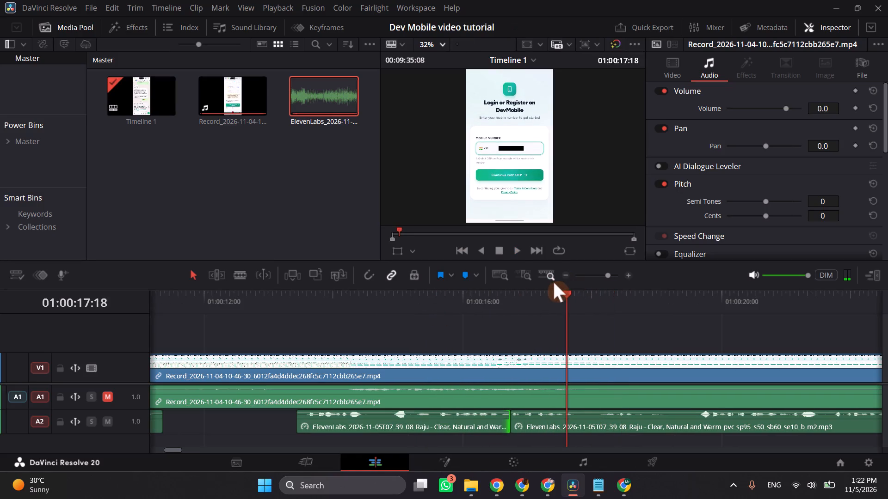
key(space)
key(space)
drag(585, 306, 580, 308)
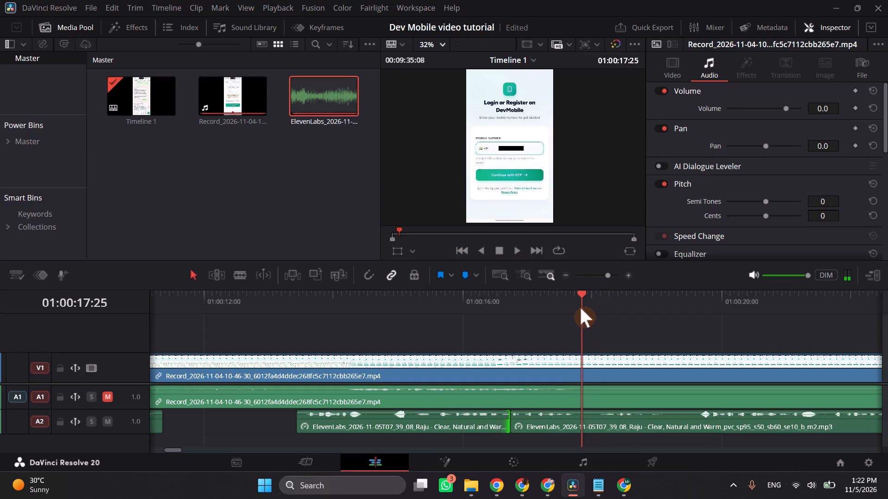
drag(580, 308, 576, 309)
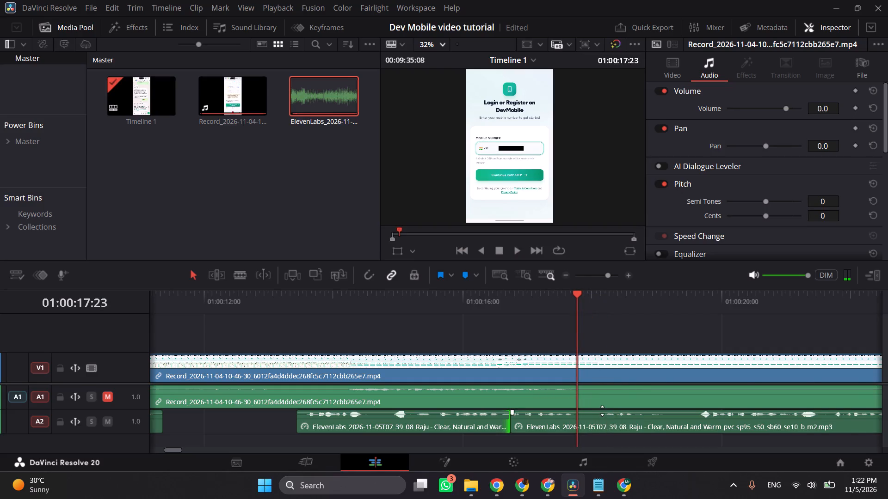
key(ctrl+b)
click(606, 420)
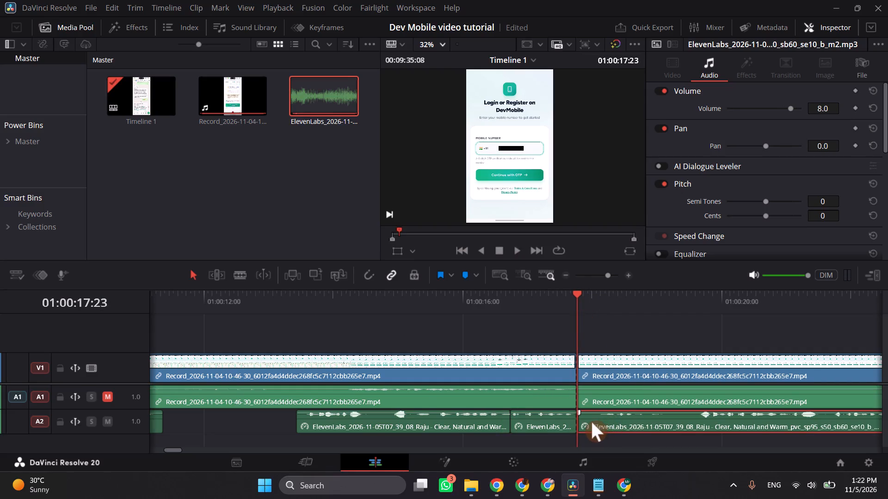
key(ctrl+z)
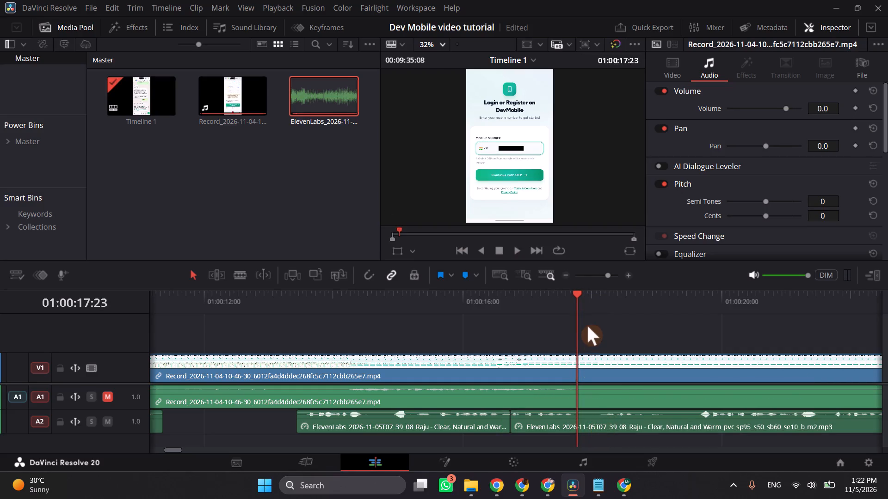
Split the screen recording and the A2 voiceover at 01:00:17:23.
click(580, 305)
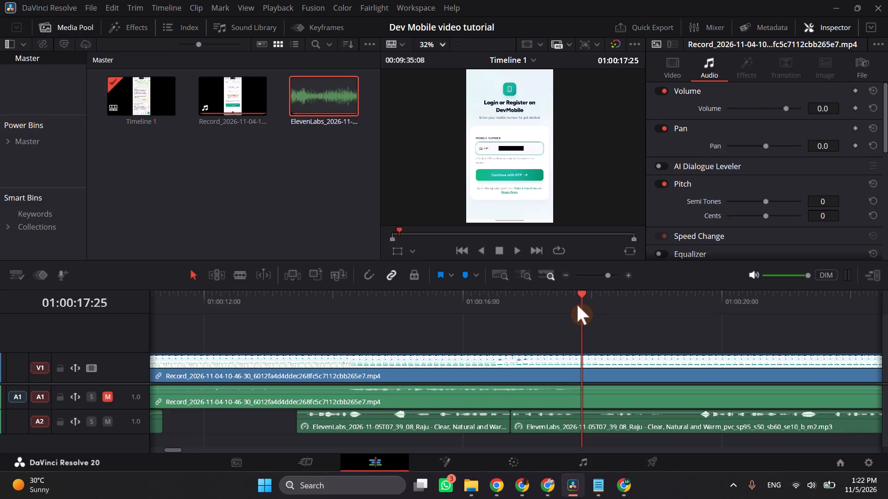
click(577, 305)
key(ctrl+b)
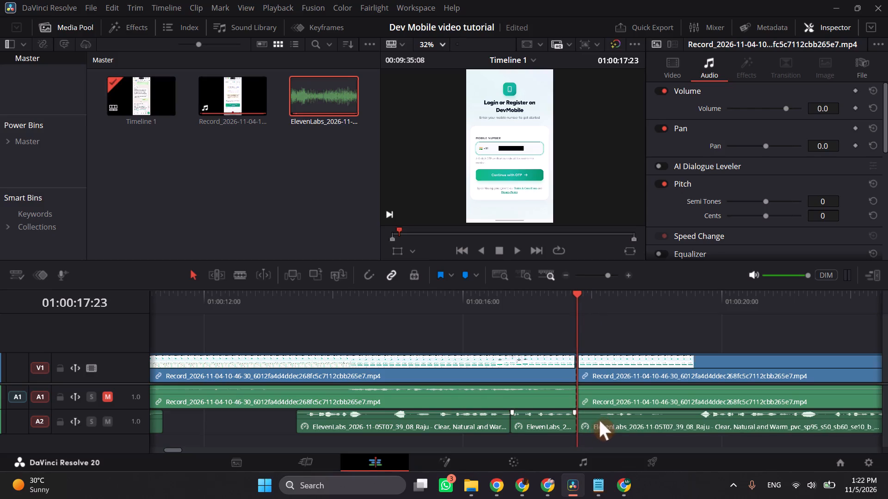
Trim about six frames off the start of the voiceover after 01:00:17:23, close the gap, and play the join.
click(602, 422)
click(586, 419)
drag(580, 418, 591, 422)
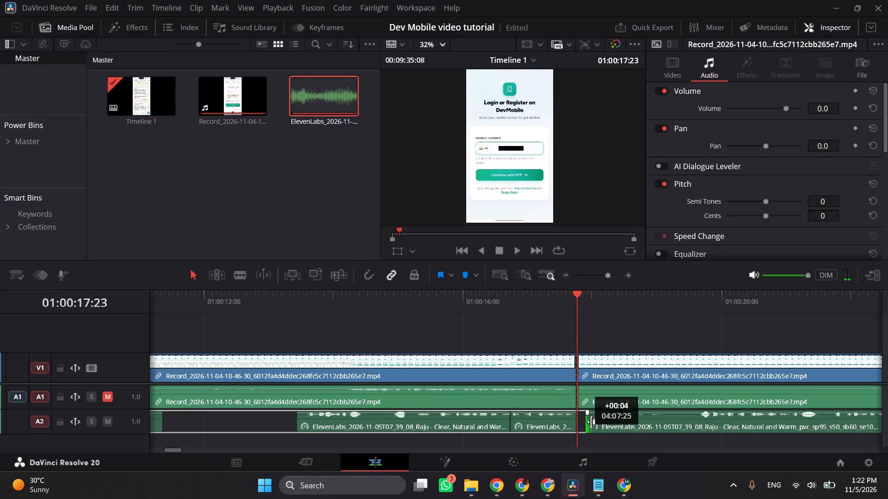
drag(591, 422, 596, 424)
click(596, 424)
drag(607, 422, 593, 418)
click(561, 297)
key(space)
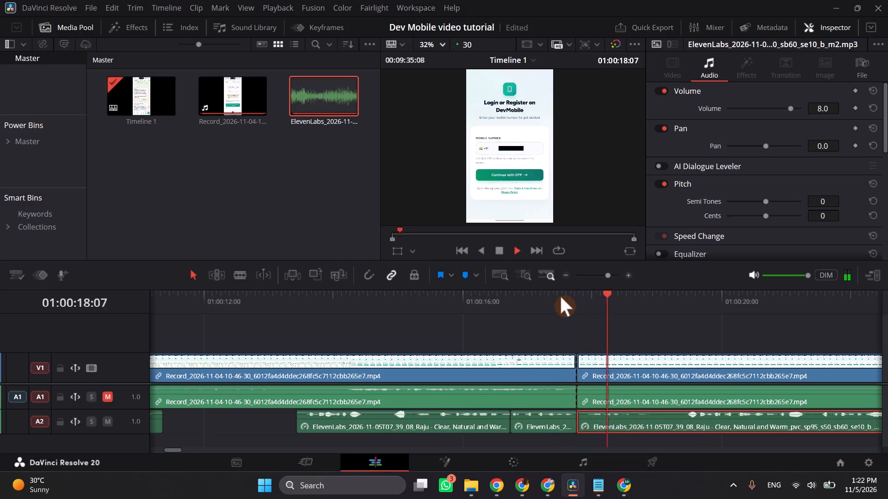
key(space)
key(space)
key(space)
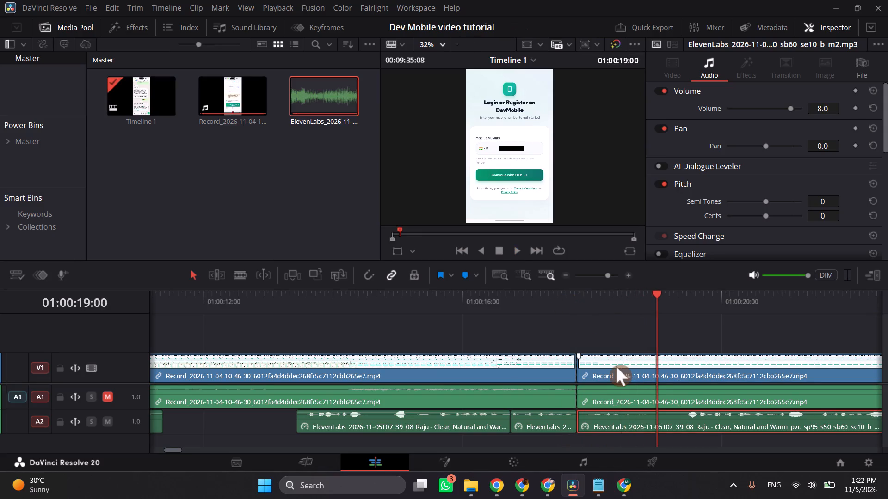
Play on past the next pause, and split the A2 voiceover and the linked screen recording at 01:00:19:00.
key(space)
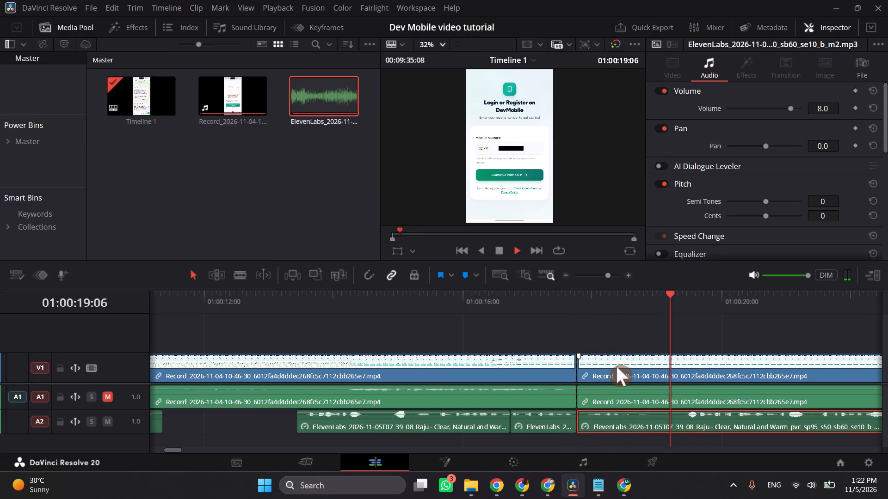
key(space)
scroll(640, 367, left, 1)
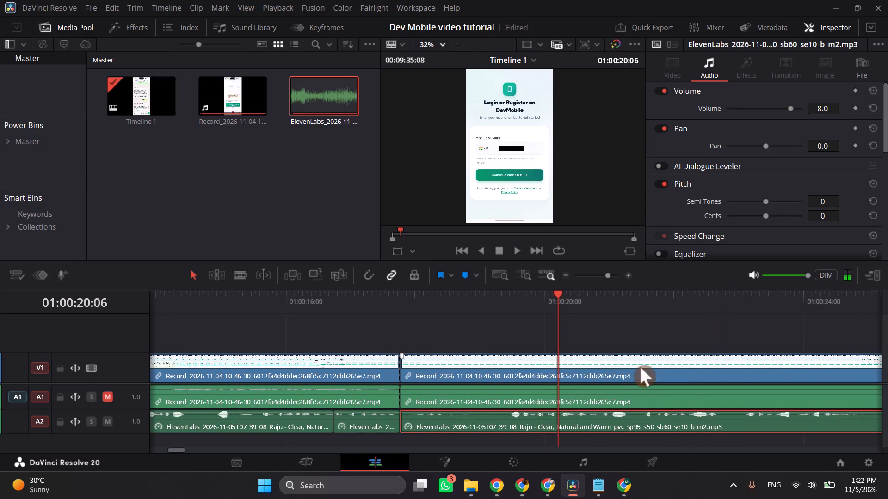
drag(474, 310, 480, 306)
key(ctrl+b)
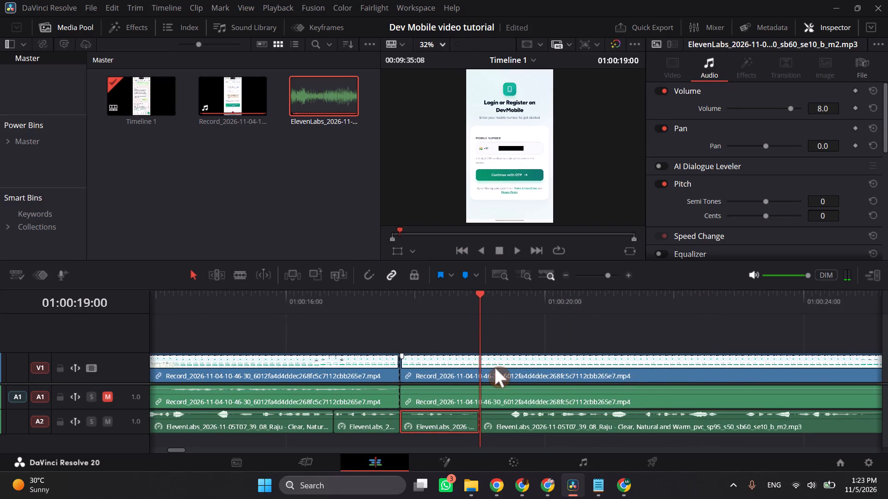
click(496, 371)
key(ctrl+b)
Trim about seven frames off the start of the voiceover piece after 01:00:19:00 and move it back to close the gap.
click(505, 371)
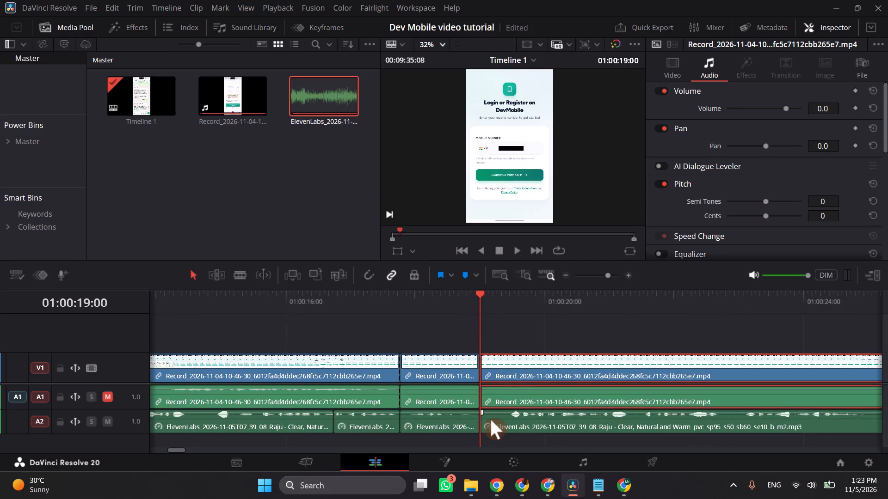
click(491, 420)
drag(484, 417, 499, 420)
drag(515, 420, 508, 417)
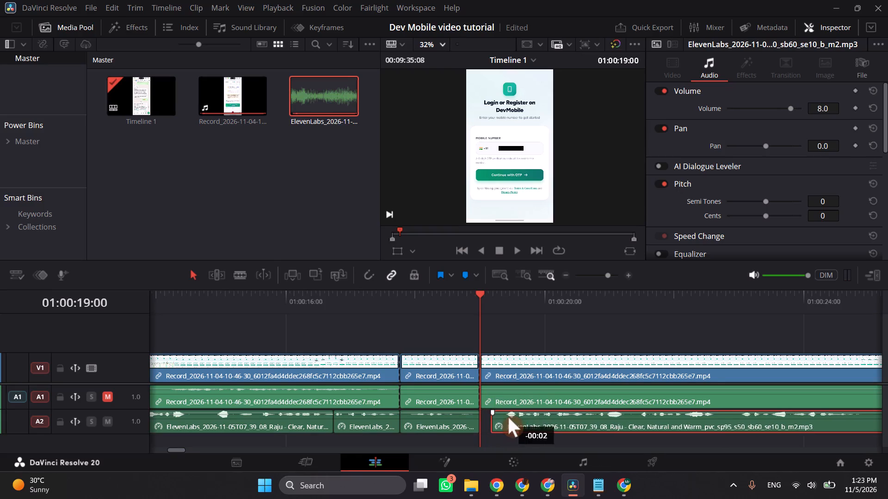
drag(508, 417, 499, 420)
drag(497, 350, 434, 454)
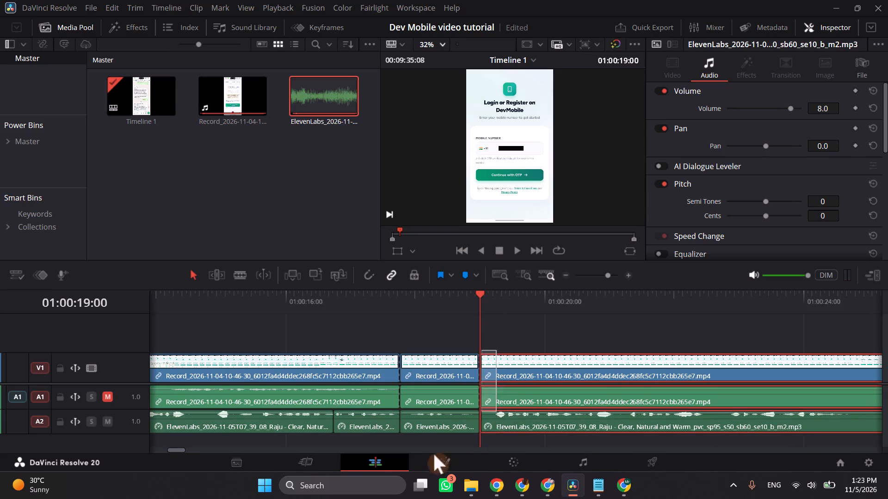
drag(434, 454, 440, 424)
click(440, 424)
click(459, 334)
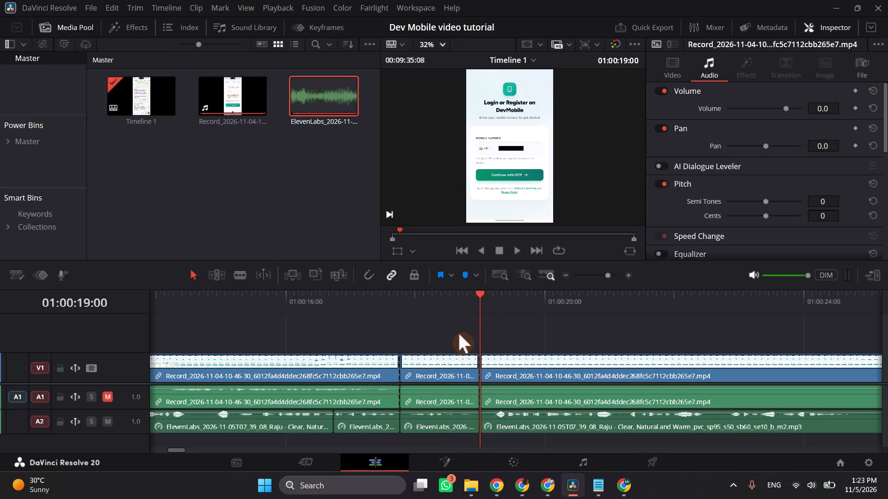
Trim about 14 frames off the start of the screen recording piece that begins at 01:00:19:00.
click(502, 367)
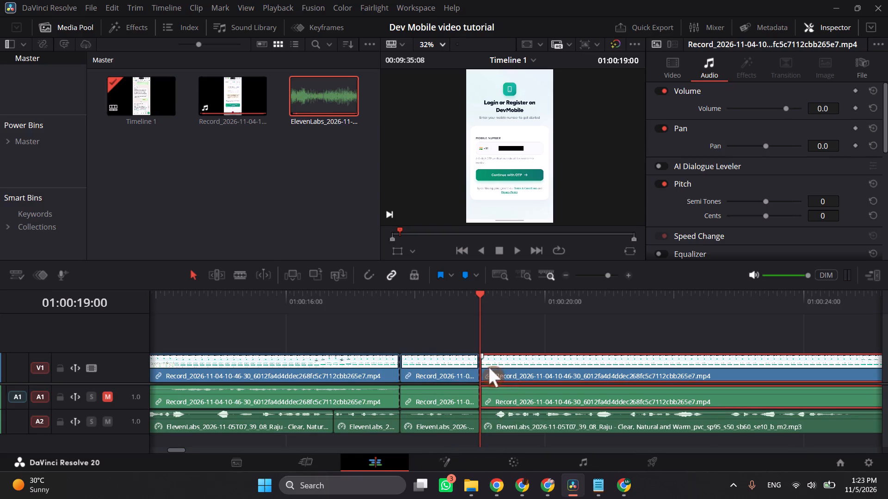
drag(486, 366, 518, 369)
Find where the Verify Mobile OTP page appears, split the screen recording at 01:00:25:09, and delete the piece before the cut.
drag(511, 298, 621, 315)
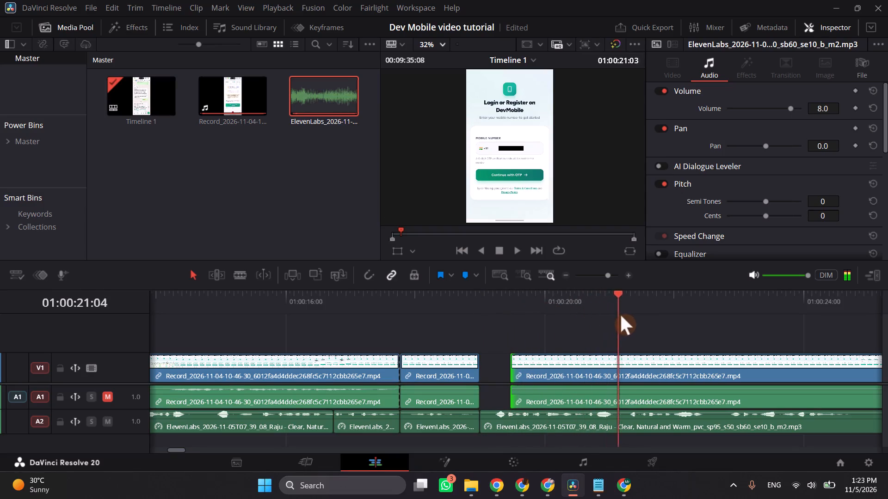
drag(621, 315, 709, 322)
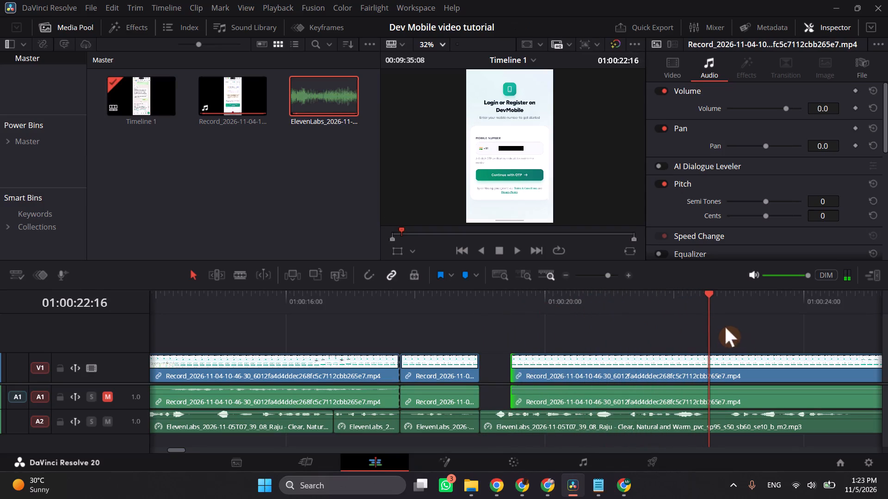
drag(714, 327, 695, 327)
scroll(672, 327, left, 1)
scroll(623, 352, left, 1)
drag(593, 304, 648, 306)
scroll(648, 306, left, 1)
drag(476, 302, 597, 305)
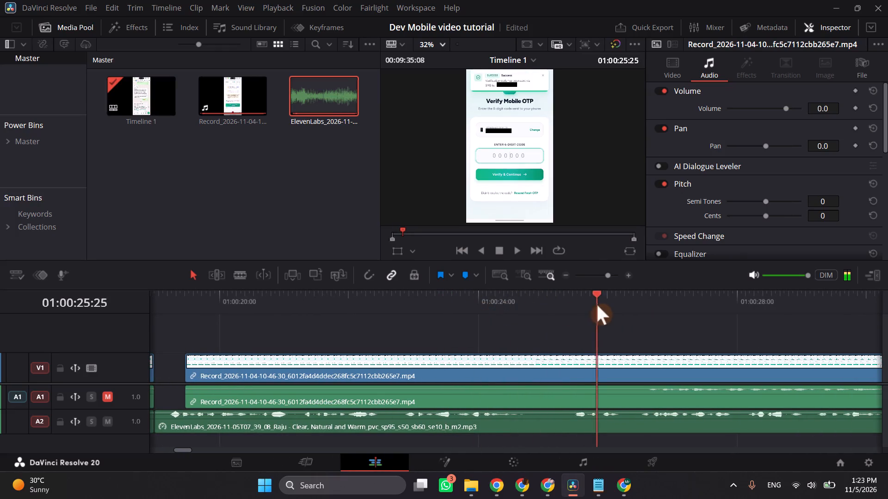
drag(597, 305, 563, 319)
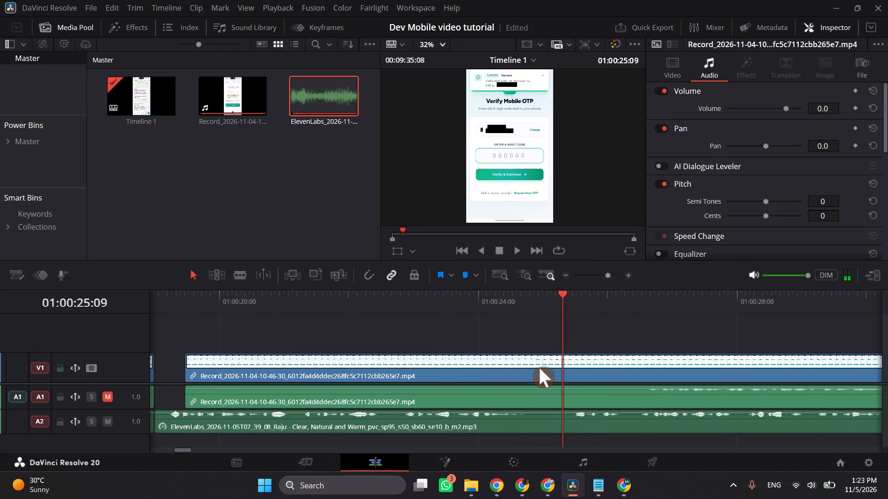
click(539, 368)
key(ctrl+b)
click(539, 368)
key(BackSpace)
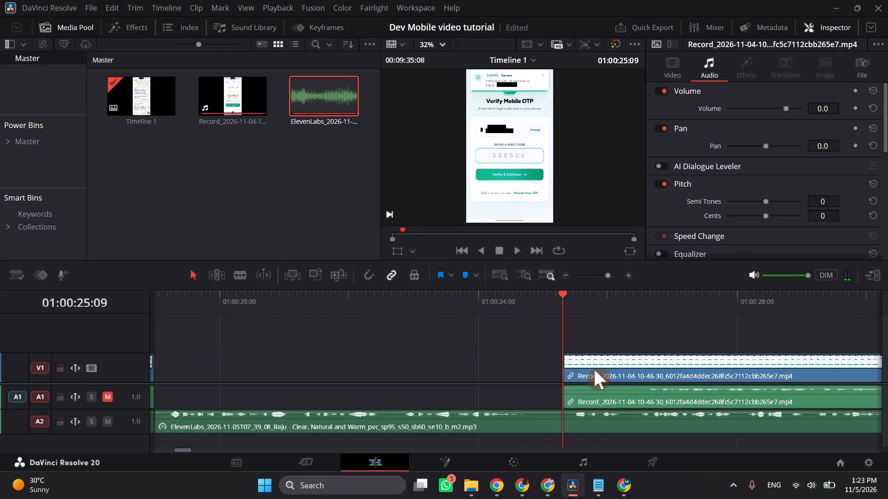
Move the OTP page recording with its linked audio back to 01:00:19:00, against the end of the preceding clip.
drag(633, 368, 361, 369)
scroll(361, 369, right, 1)
drag(690, 363, 636, 366)
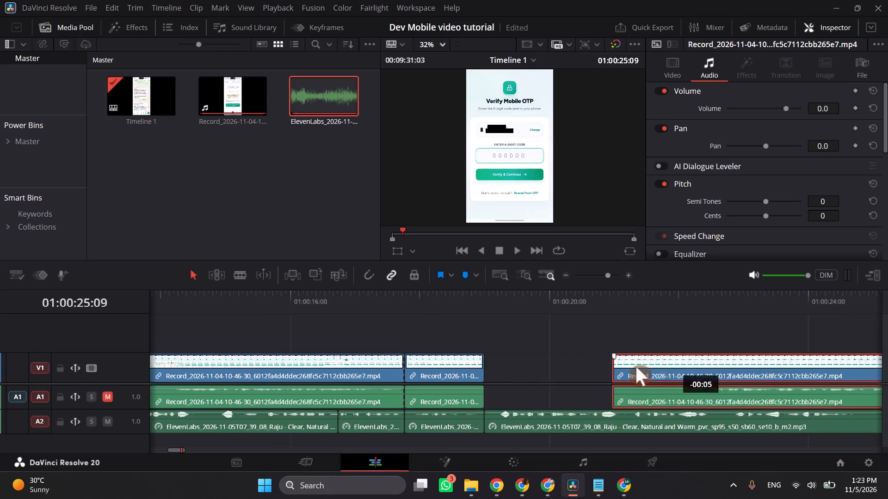
drag(636, 366, 554, 371)
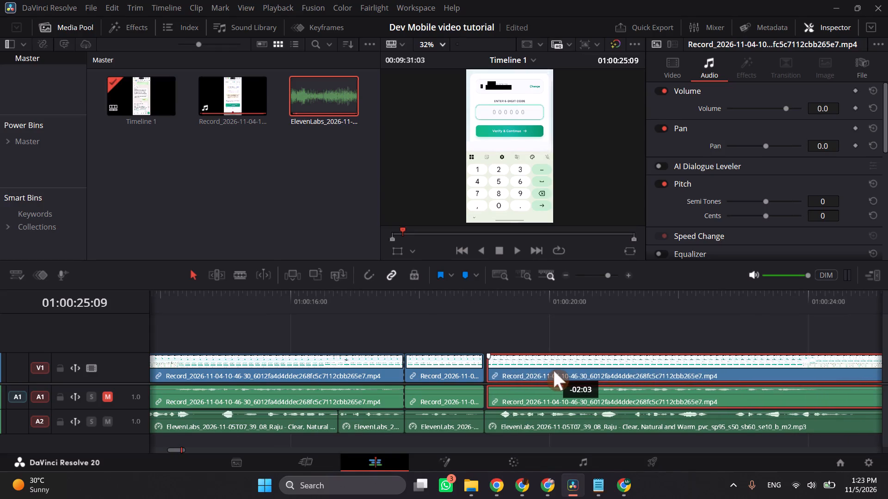
drag(554, 371, 551, 371)
click(551, 371)
click(475, 301)
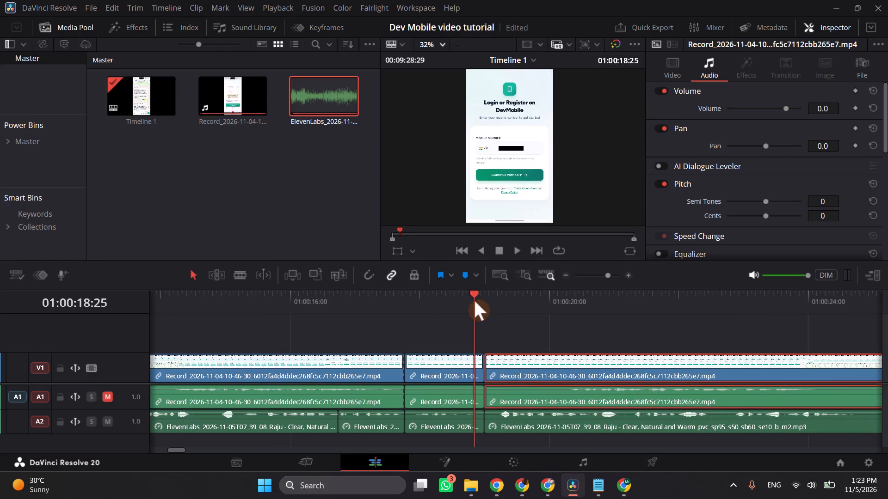
key(space)
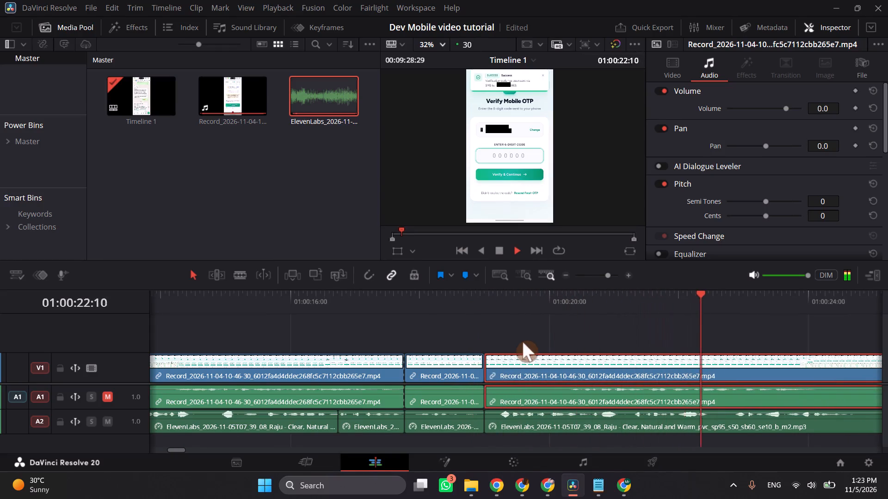
scroll(523, 342, left, 1)
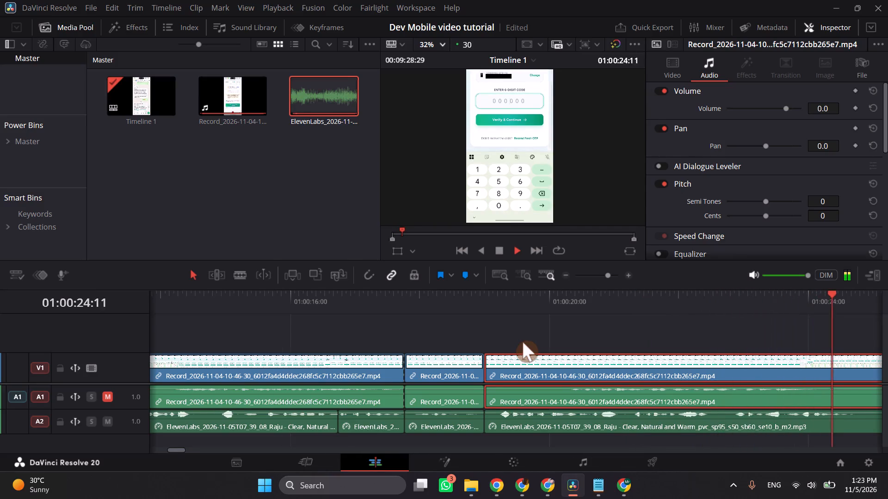
scroll(523, 342, left, 1)
key(space)
scroll(523, 342, left, 1)
key(space)
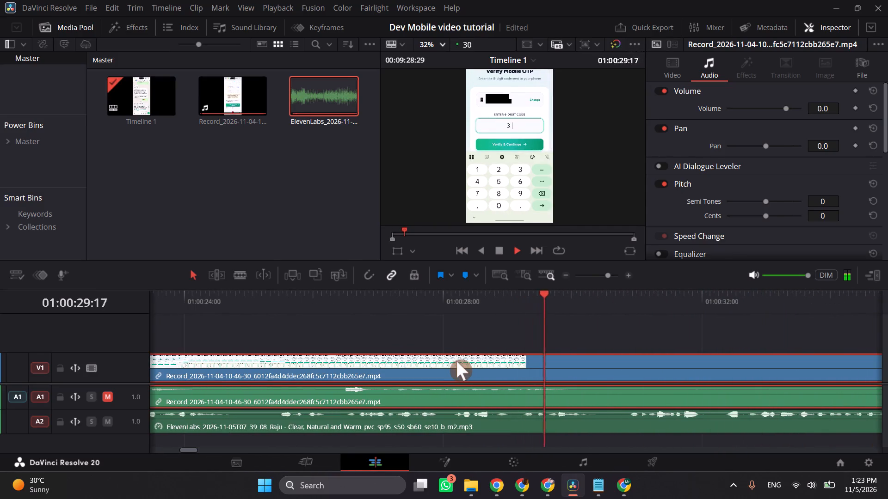
key(space)
scroll(491, 182, down, 5)
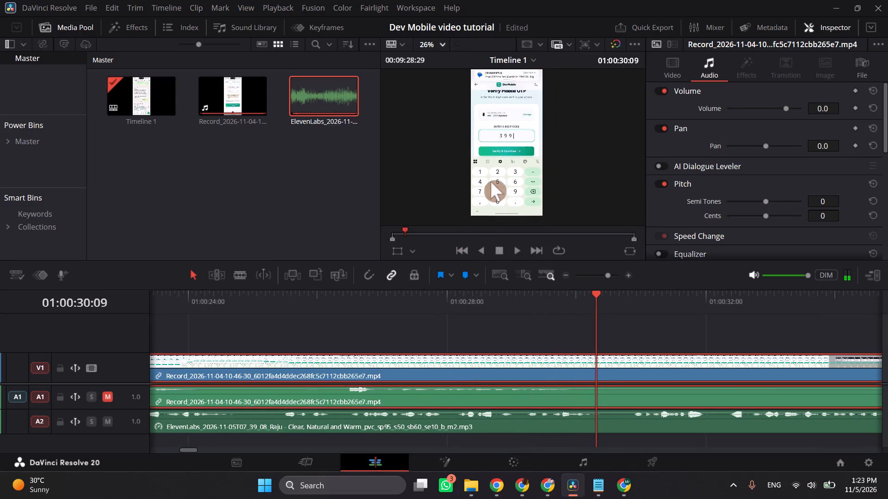
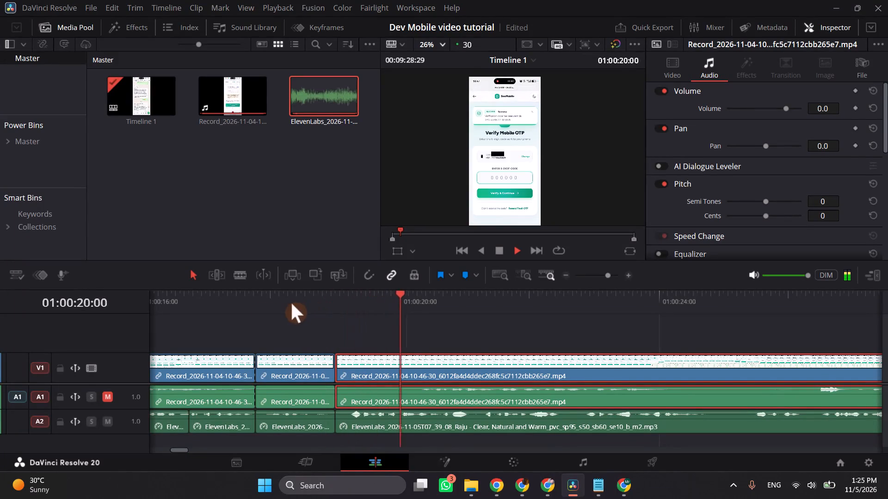
click(260, 304)
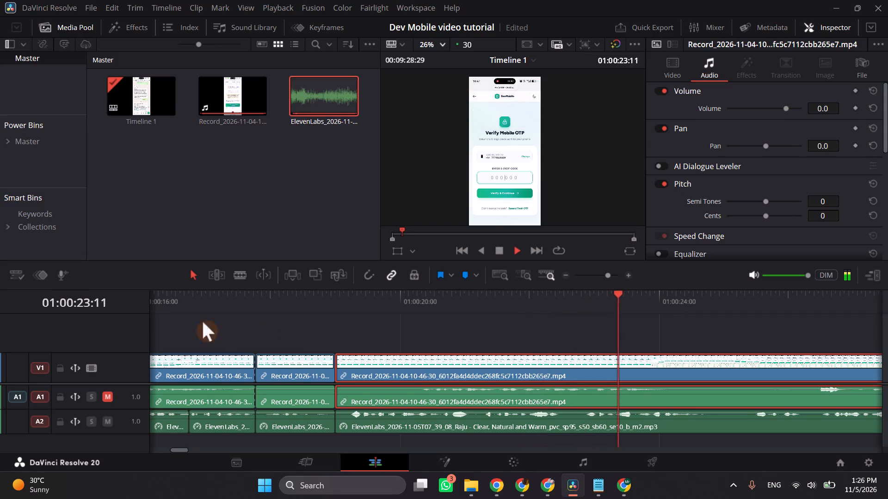
click(183, 315)
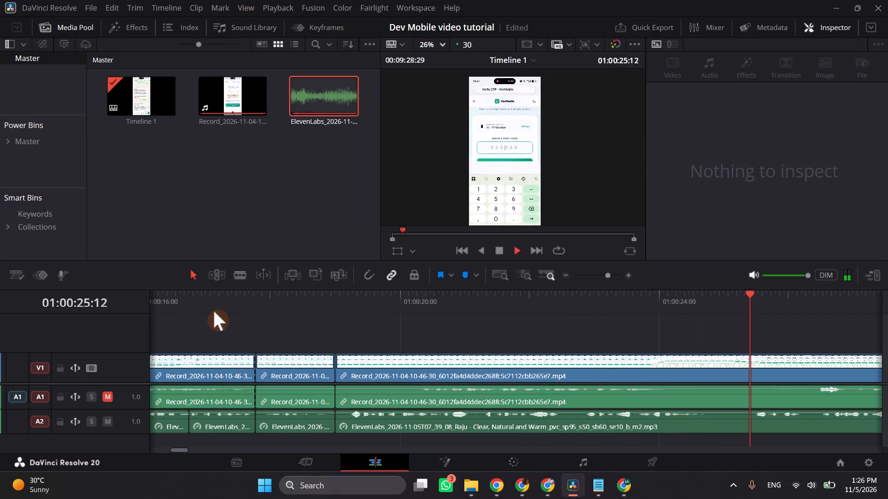
key(space)
scroll(313, 348, left, 1)
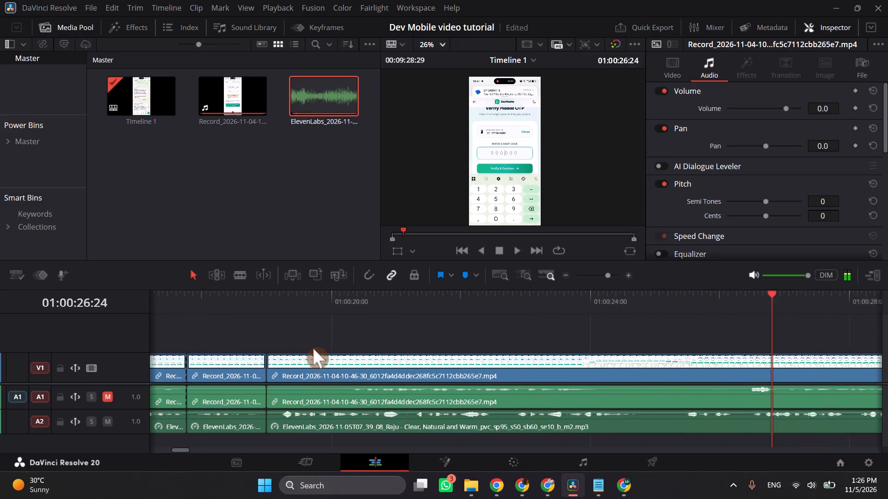
scroll(313, 348, left, 1)
click(415, 309)
key(space)
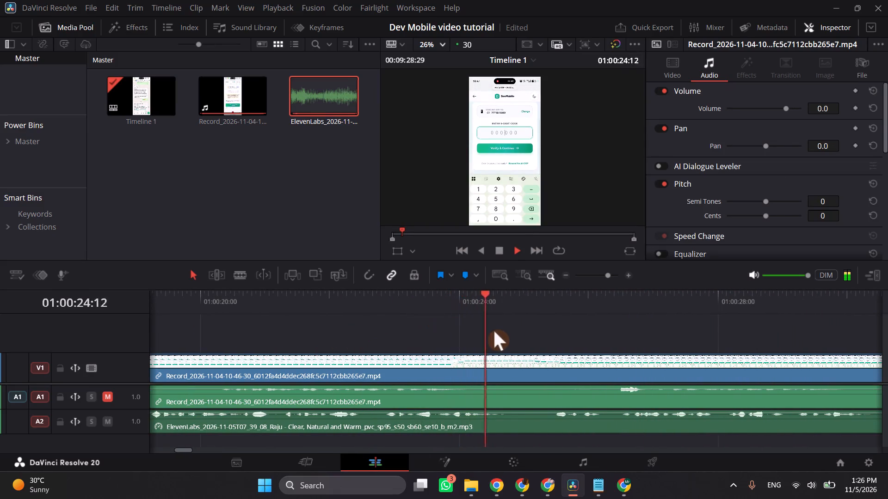
key(space)
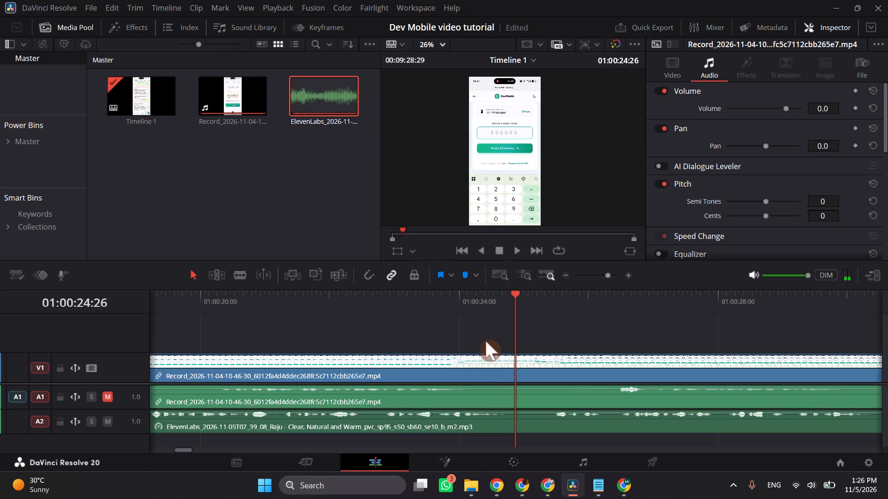
click(499, 360)
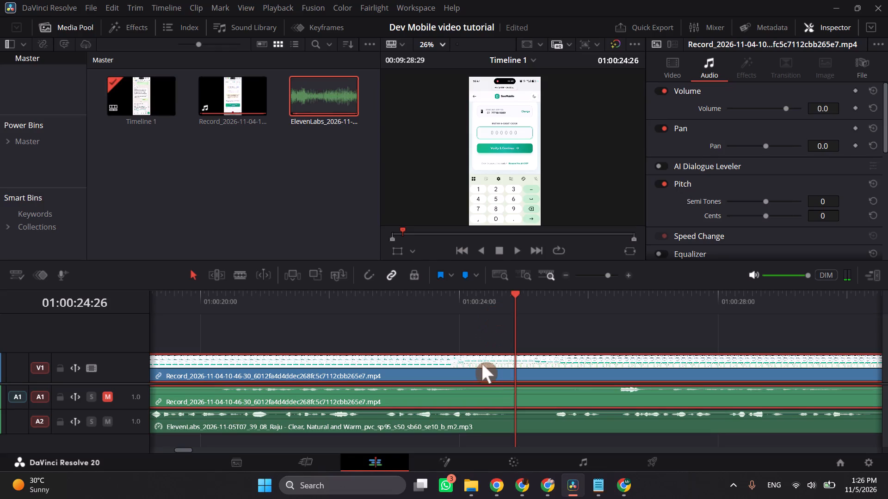
key(ctrl+b)
Trim about a second and a half off the start of the piece after the 01:00:24:26 cut and move it back against the preceding clip.
click(535, 365)
drag(521, 365, 534, 368)
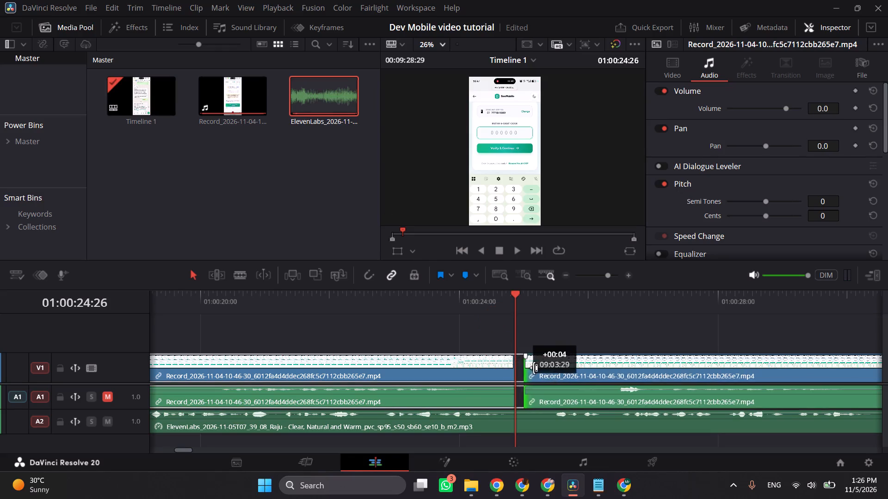
drag(534, 368, 613, 368)
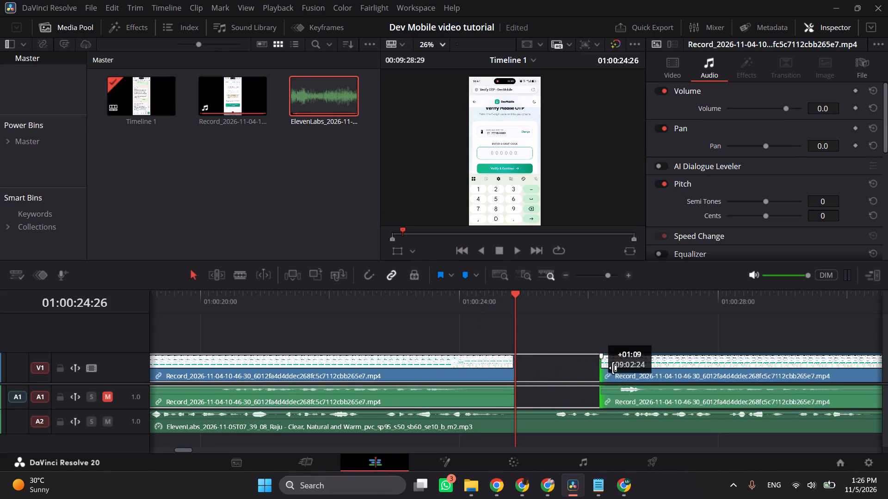
drag(613, 368, 624, 368)
drag(646, 368, 547, 368)
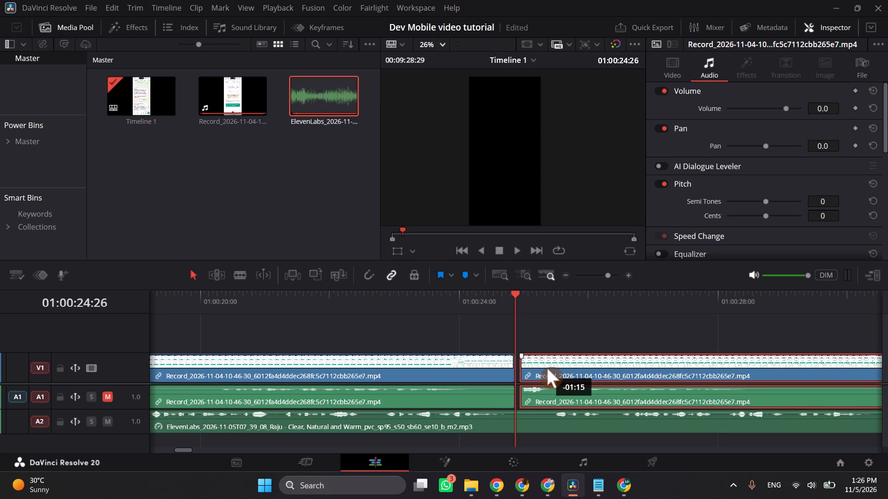
drag(547, 368, 546, 368)
drag(546, 366, 540, 368)
Play on through the OTP entry and split the screen recording with its linked audio at 01:00:30:12.
click(500, 309)
key(space)
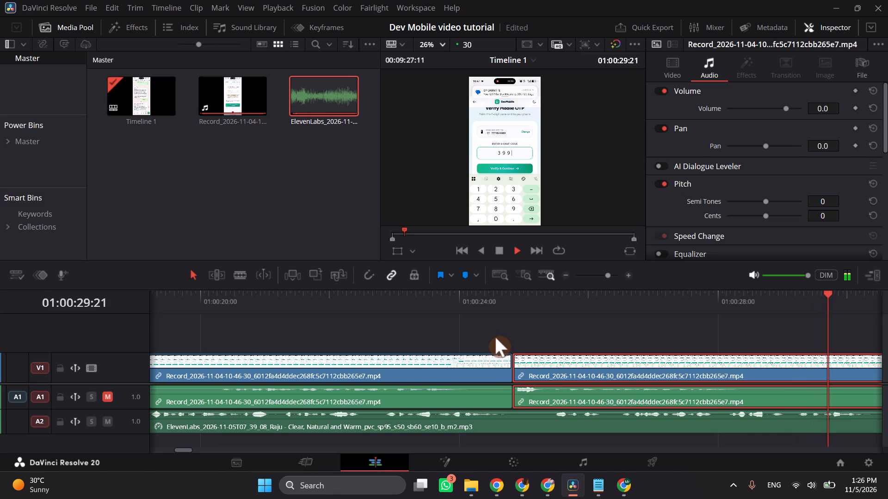
scroll(495, 337, left, 2)
key(space)
click(396, 296)
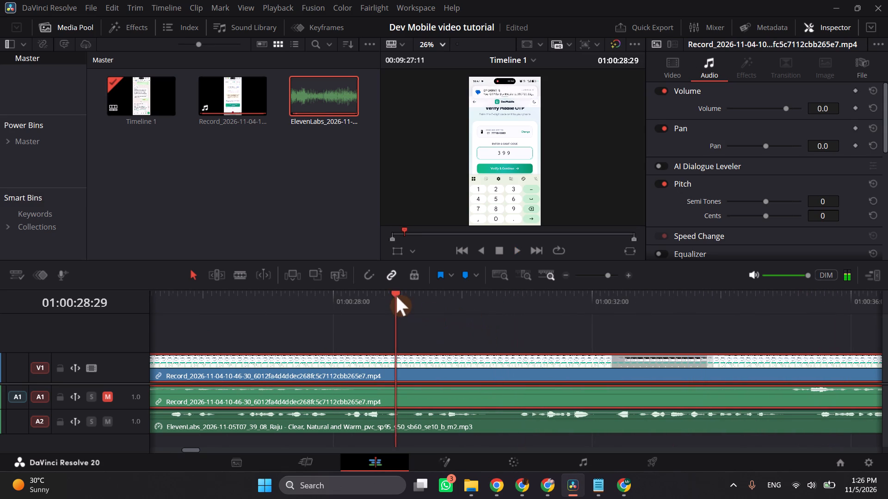
key(space)
key(space)
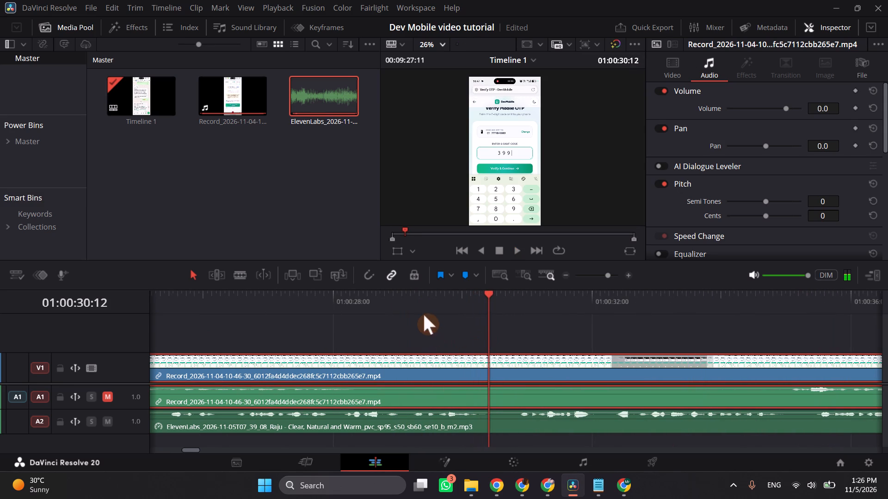
click(468, 365)
key(ctrl+b)
Trim about 26 frames off the start of the piece after the 01:00:30:12 cut and butt it against the preceding clip.
click(520, 368)
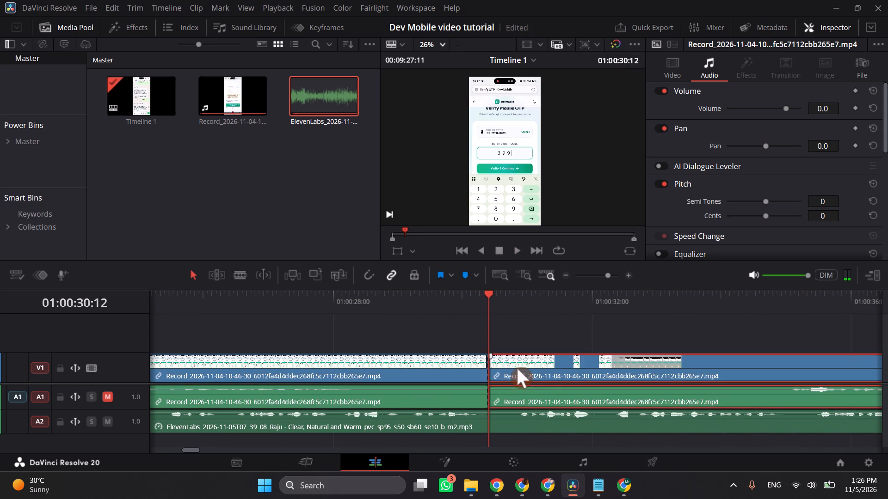
drag(494, 368, 610, 362)
drag(684, 363, 578, 370)
click(578, 370)
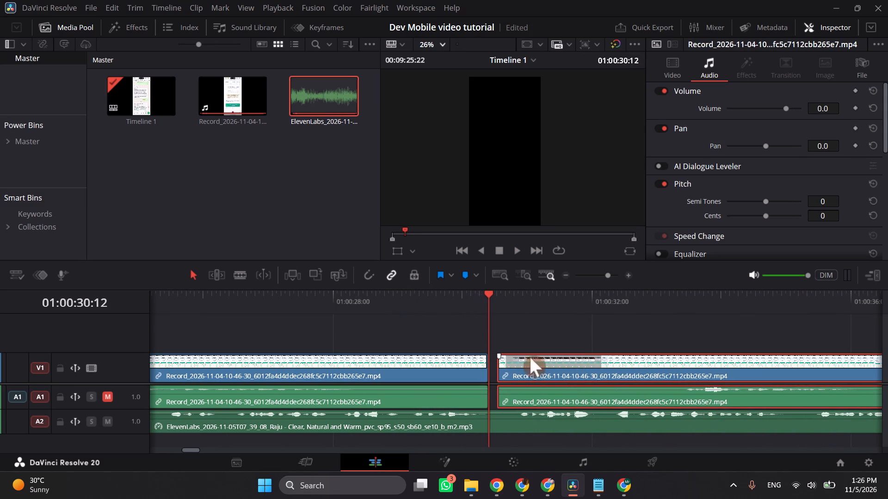
drag(563, 363, 630, 361)
drag(566, 370, 507, 371)
click(506, 371)
drag(578, 371, 553, 375)
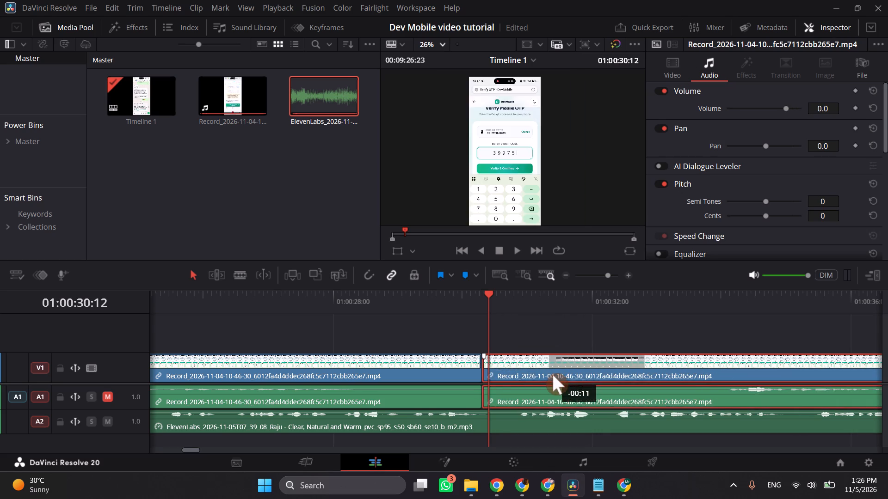
drag(553, 375, 559, 378)
click(467, 308)
key(space)
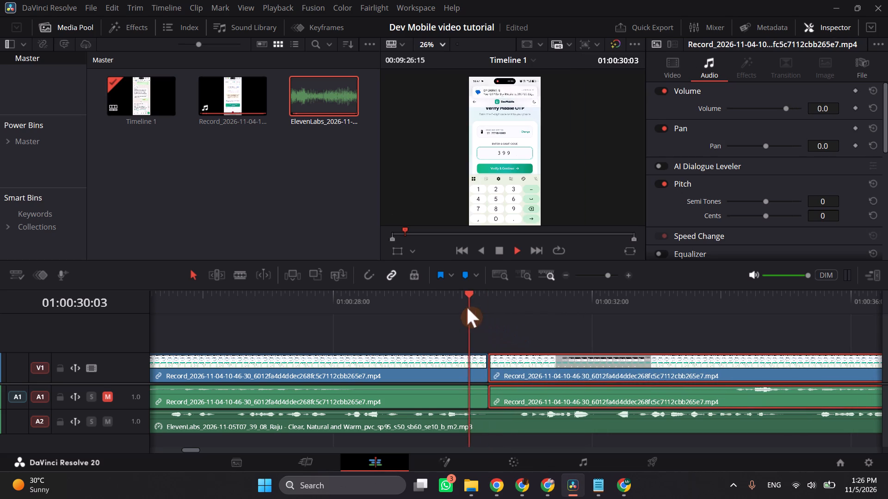
key(space)
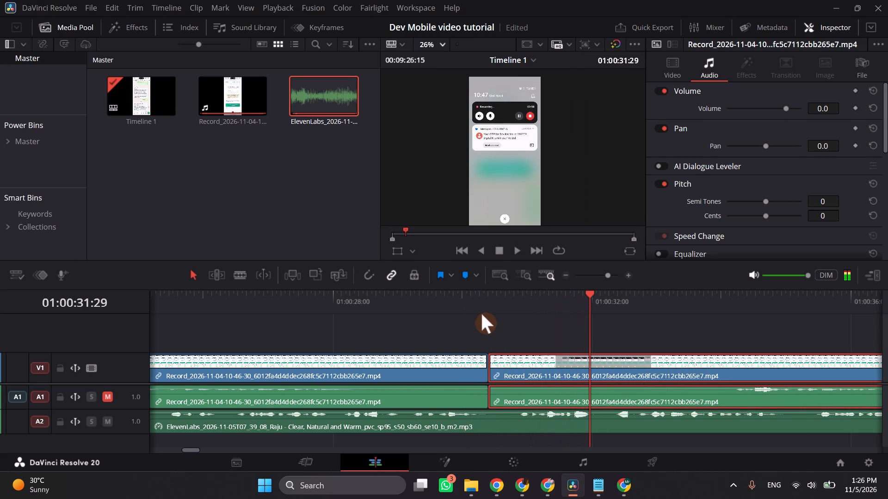
drag(494, 368, 602, 370)
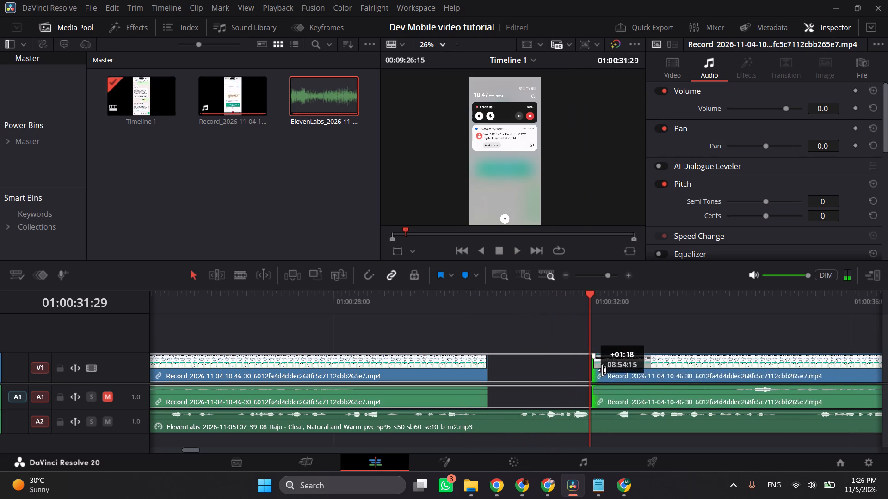
drag(602, 370, 661, 371)
drag(679, 366, 573, 375)
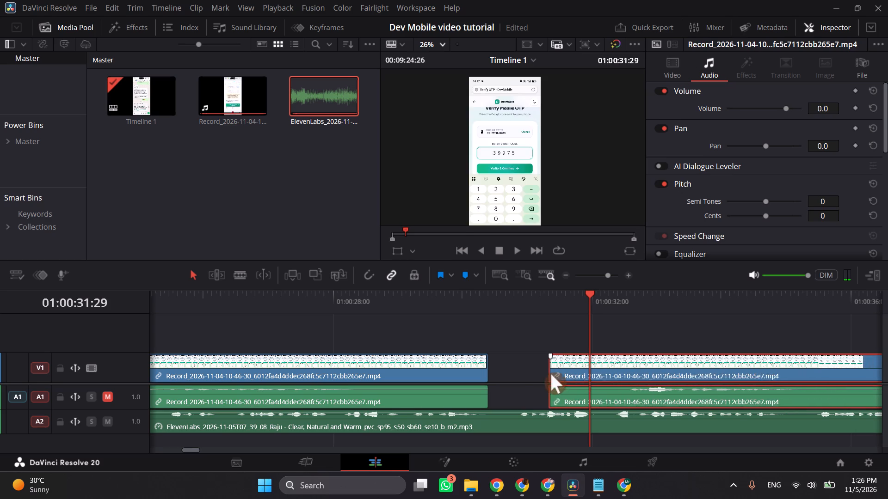
drag(550, 374, 515, 373)
drag(515, 373, 564, 374)
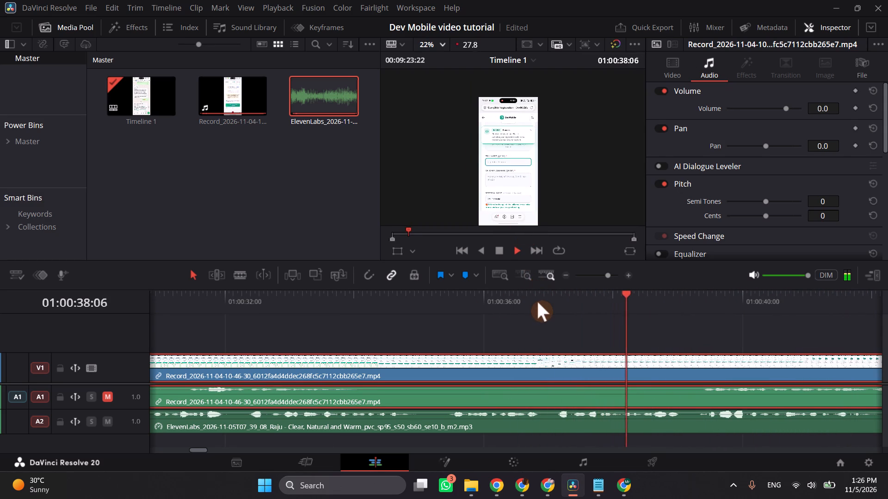
scroll(496, 179, up, 11)
key(space)
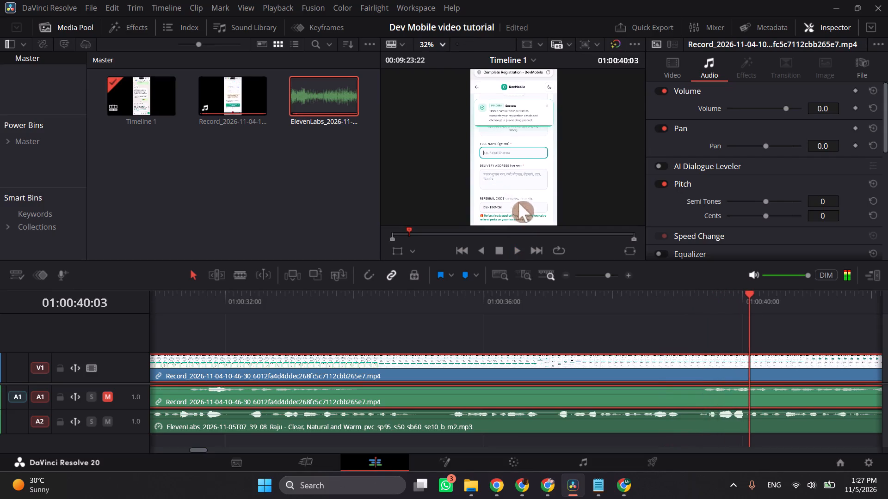
scroll(568, 353, up, 1)
click(565, 340)
scroll(565, 338, left, 1)
key(space)
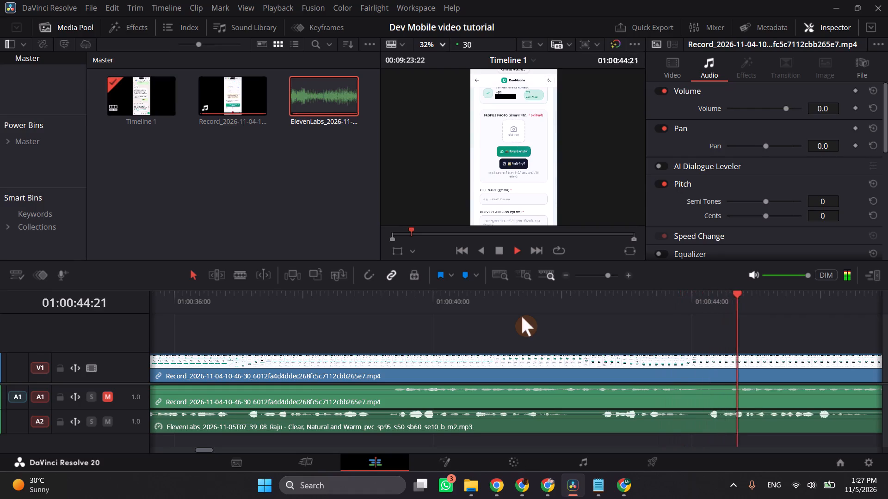
key(space)
Replay the Complete Registration section and split both the screen recording and the ElevenLabs voiceover at 01:00:42:05.
click(359, 305)
key(space)
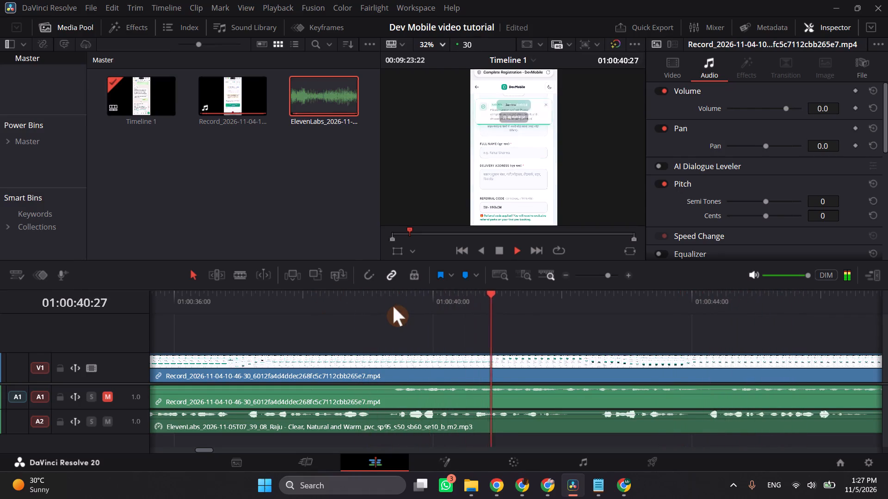
key(space)
scroll(467, 331, left, 1)
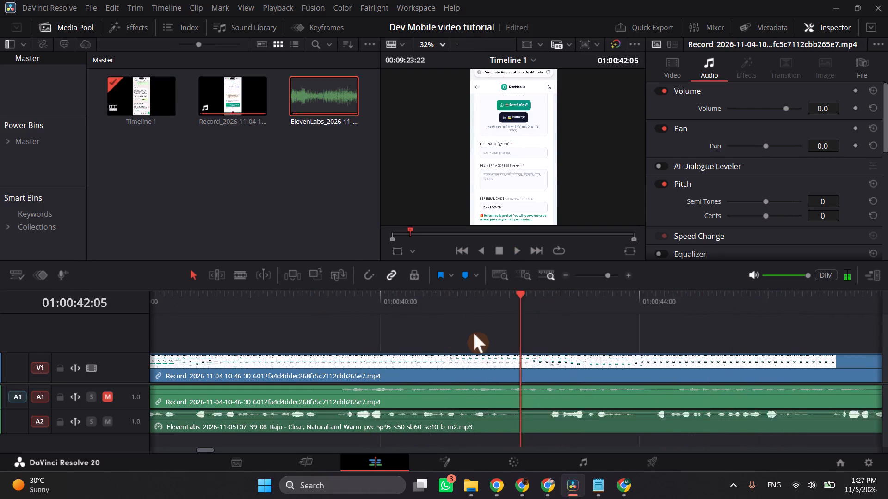
scroll(474, 333, left, 1)
click(438, 367)
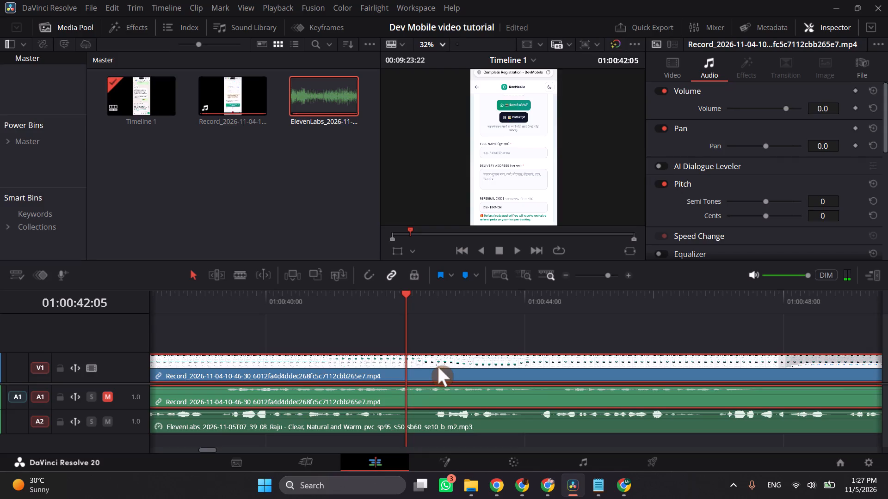
key(ctrl+b)
click(424, 417)
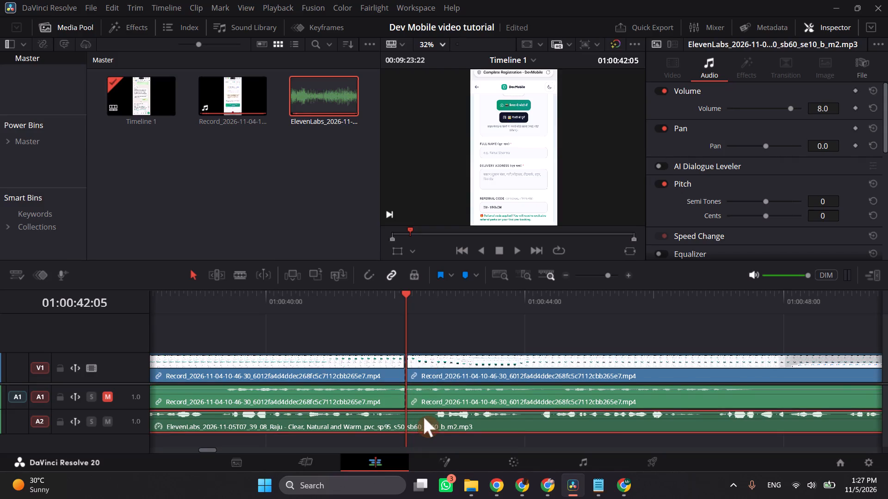
key(ctrl+b)
ctrl+click(424, 417)
Play past the 01:00:42:05 cut, trim about 11 frames off the start of the following recording and voiceover pieces, and close the gap.
key(space)
scroll(425, 405, left, 1)
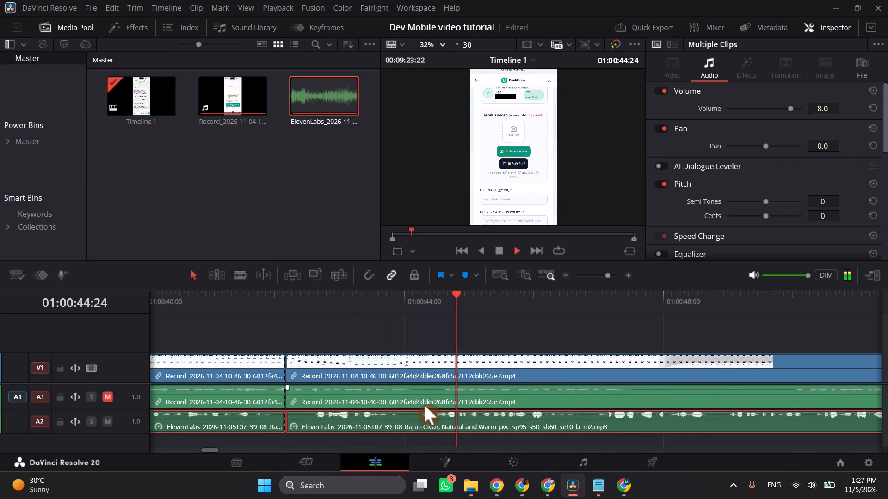
key(space)
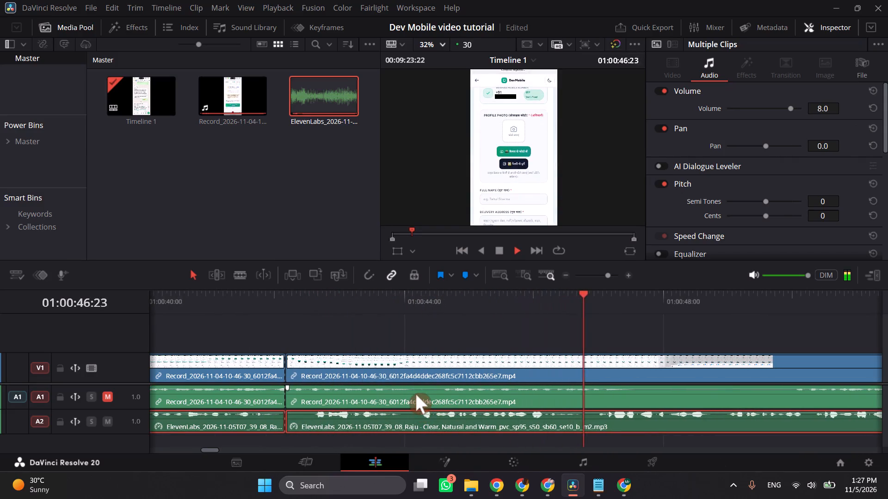
click(325, 363)
ctrl+click(336, 424)
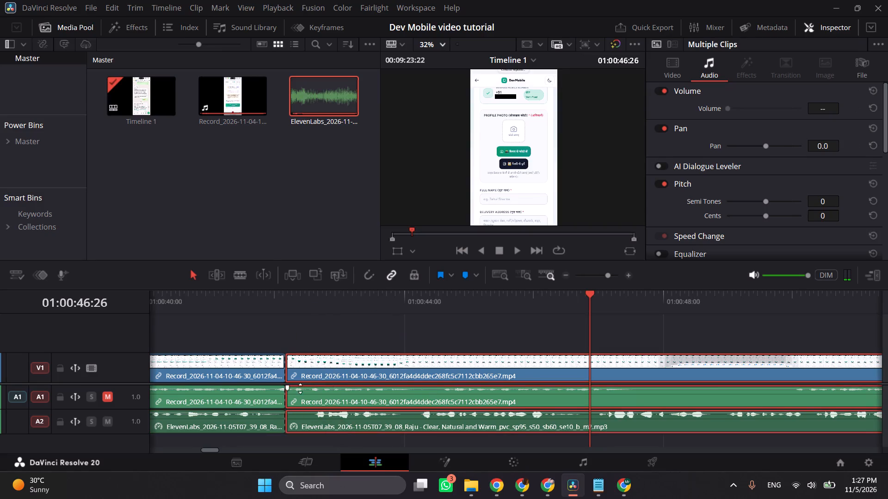
drag(292, 369, 318, 376)
drag(352, 371, 328, 372)
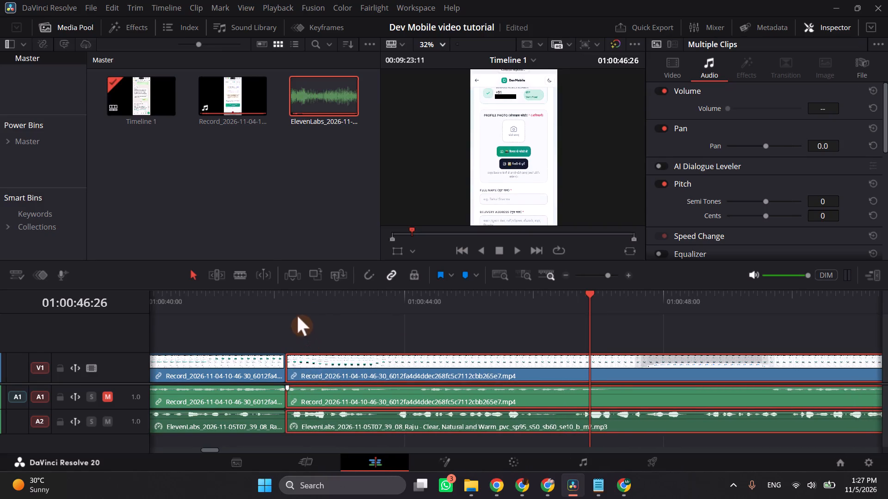
Split the ElevenLabs voiceover at 01:00:43:18, trim a few frames off the start of the following piece, and close the gap.
click(291, 310)
key(space)
key(space)
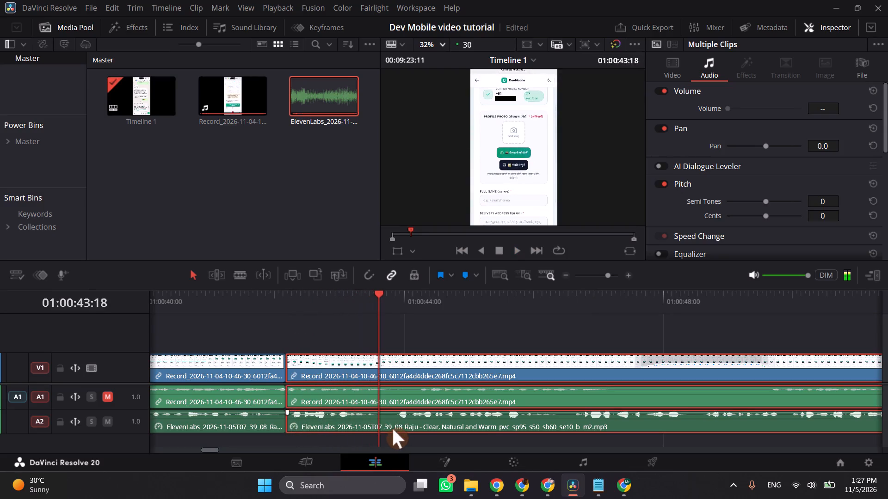
click(393, 425)
click(399, 349)
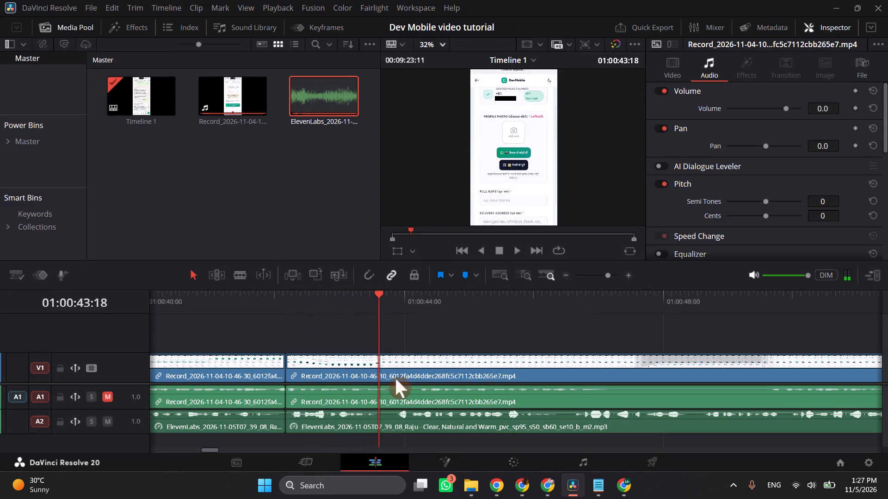
click(392, 415)
key(ctrl+b)
click(398, 420)
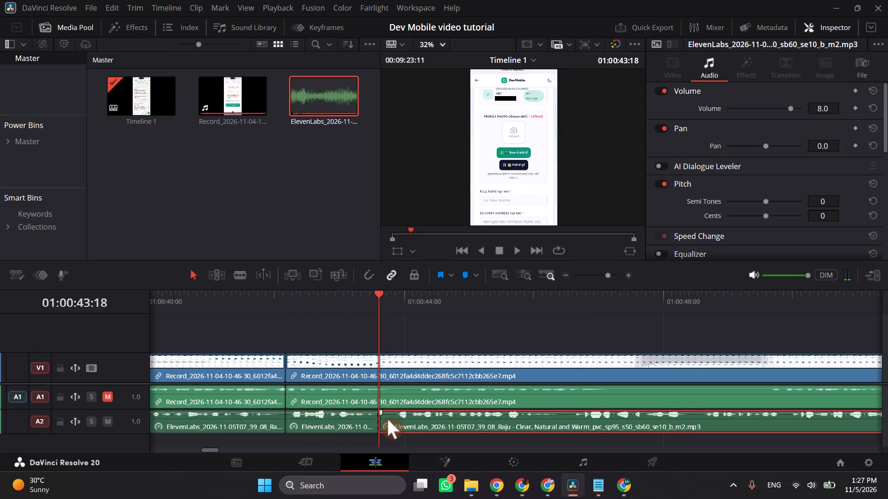
click(388, 419)
drag(385, 418, 403, 425)
drag(412, 421, 392, 420)
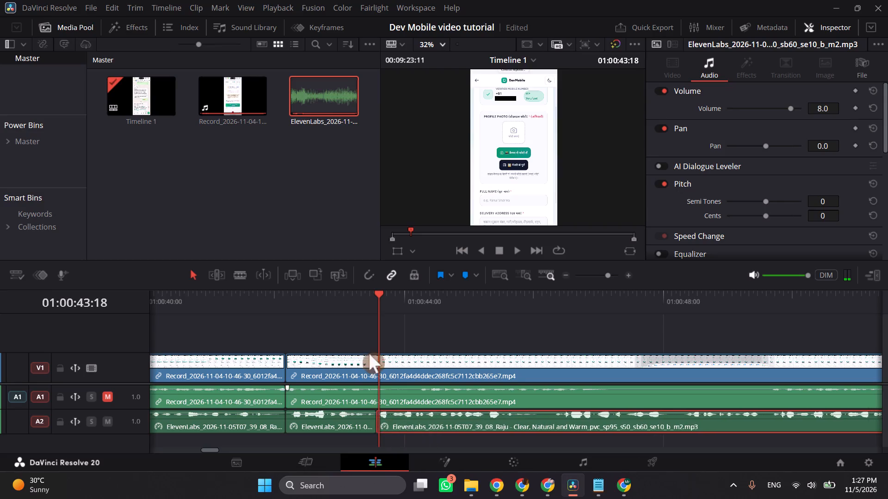
Split the ElevenLabs voiceover at 01:00:45:27, trim a short bit off the start of the following piece, and close the gap.
click(356, 313)
key(space)
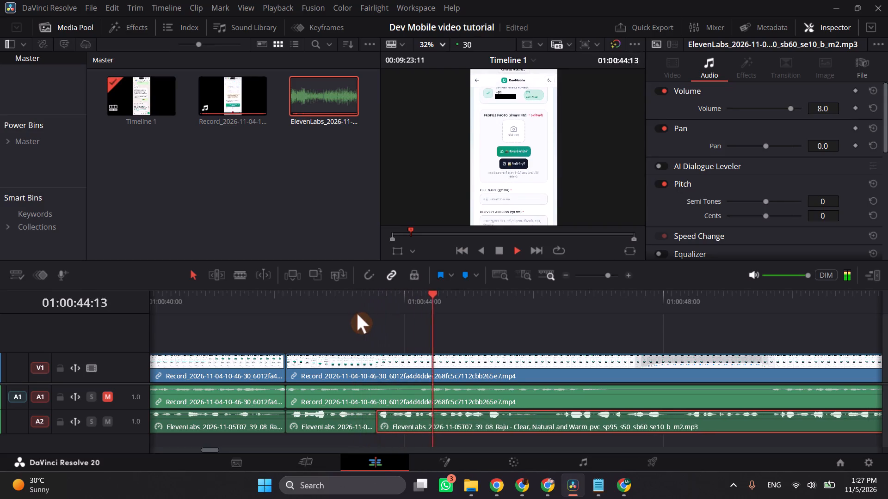
key(space)
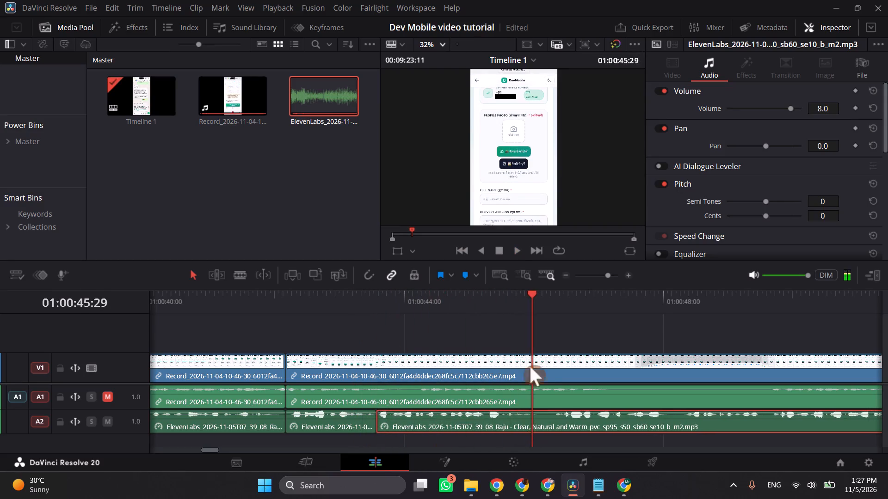
click(528, 305)
click(532, 425)
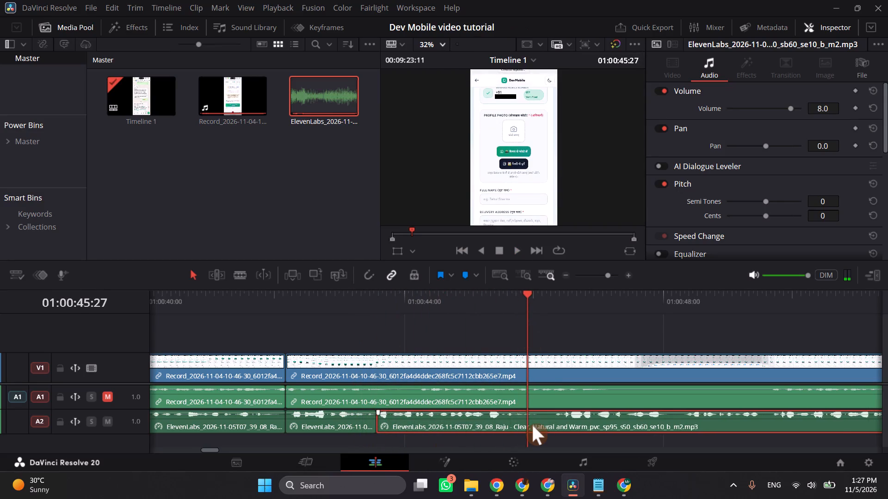
key(ctrl+b)
click(541, 427)
drag(532, 421, 557, 428)
drag(571, 424, 546, 420)
Replay the profile photo section around the 01:00:45:27 voiceover cut to check how the footage matches the narration.
click(515, 309)
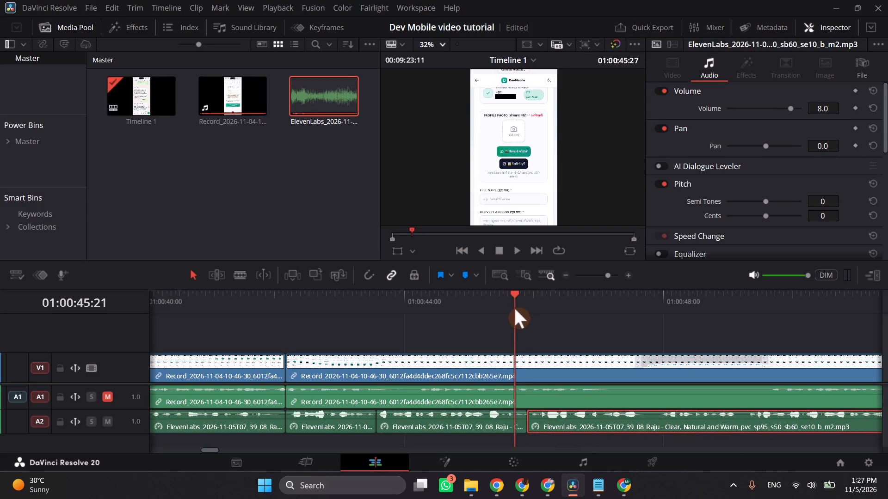
key(space)
scroll(515, 309, left, 1)
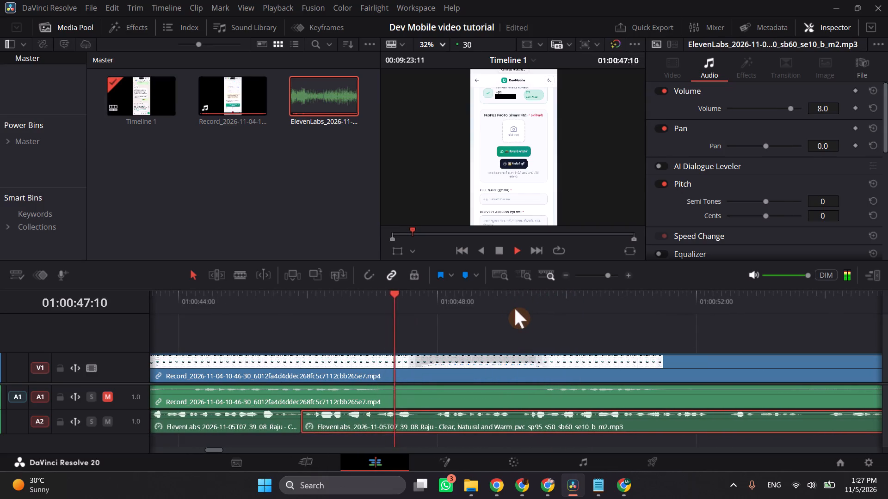
key(space)
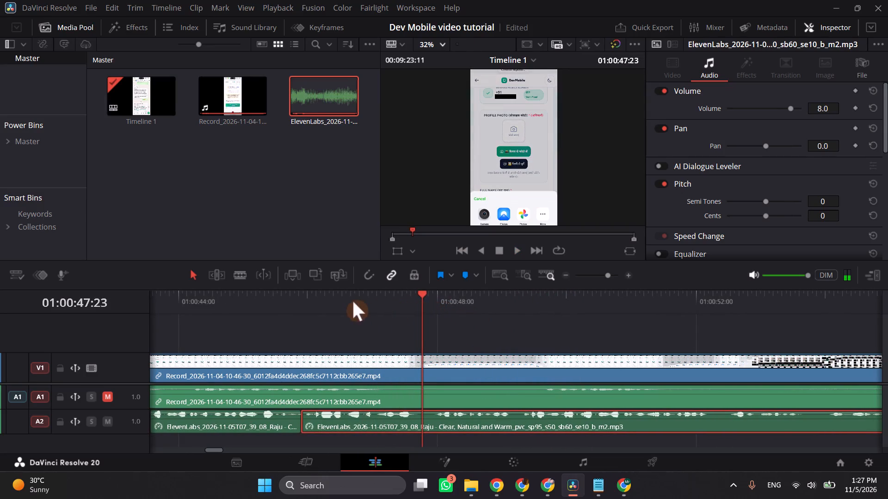
click(315, 301)
key(space)
key(space)
click(278, 298)
scroll(263, 293, right, 1)
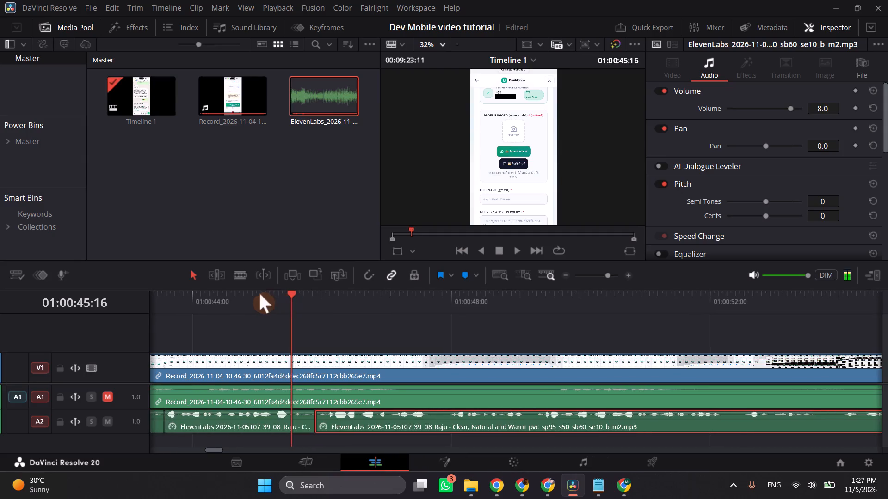
scroll(259, 293, right, 1)
click(254, 297)
key(space)
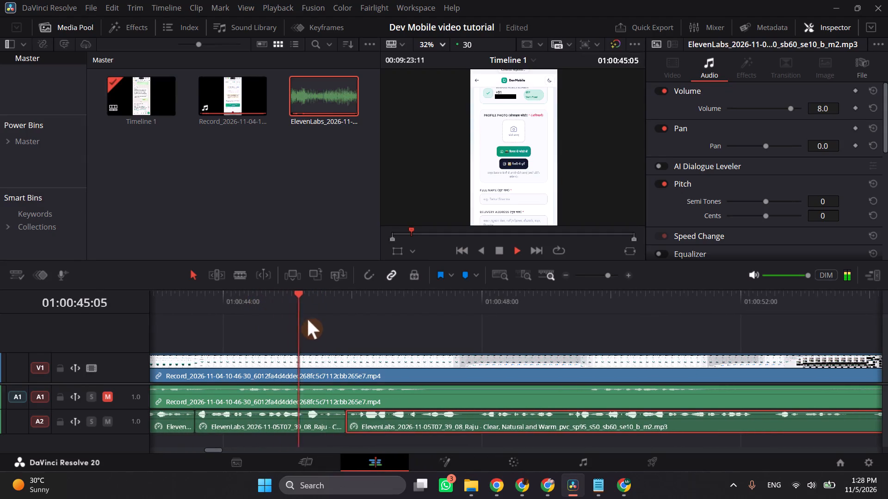
key(space)
Split the screen recording on V1 and its linked audio at 01:00:45:27, in line with the voiceover cut.
click(349, 308)
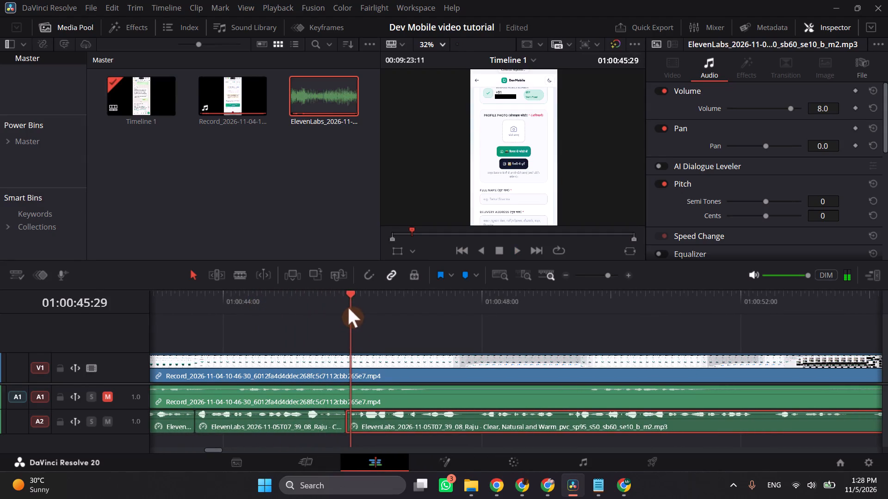
click(365, 360)
key(ctrl+b)
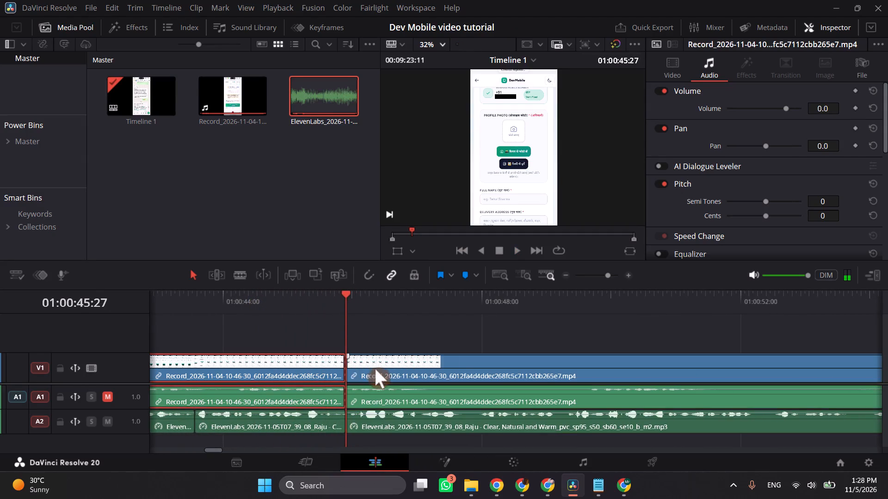
Trim about 9 seconds of photo picker footage off the start of the recording after 01:00:45:27 and move it back near the cut.
click(375, 369)
drag(351, 365, 620, 365)
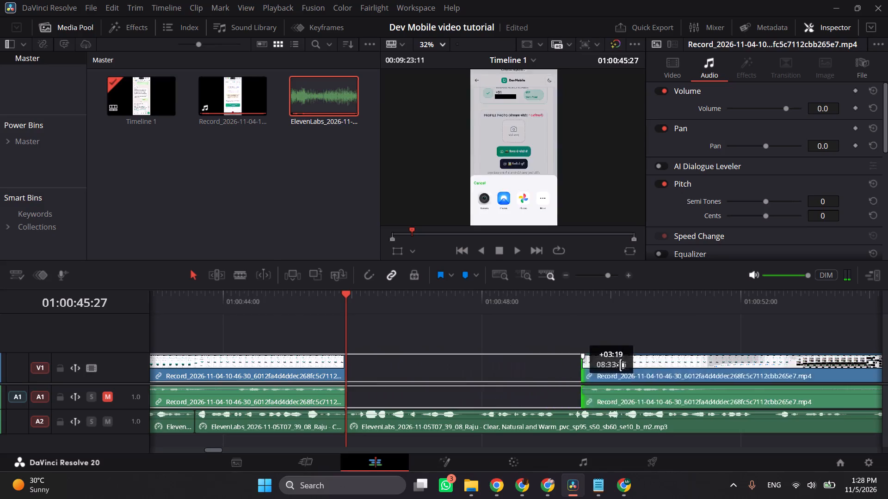
drag(620, 365, 647, 365)
scroll(643, 366, left, 1)
drag(427, 365, 471, 367)
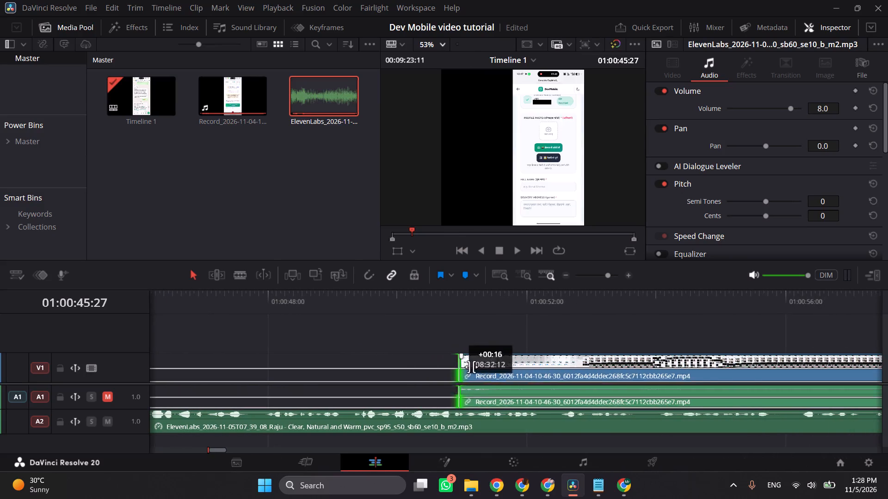
drag(471, 367, 719, 363)
drag(766, 364, 602, 368)
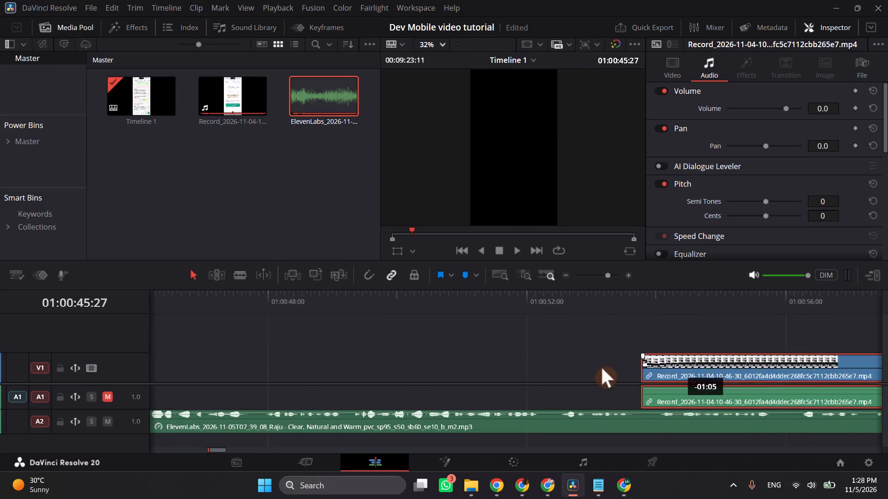
drag(602, 368, 329, 368)
scroll(341, 368, right, 2)
drag(704, 371, 594, 380)
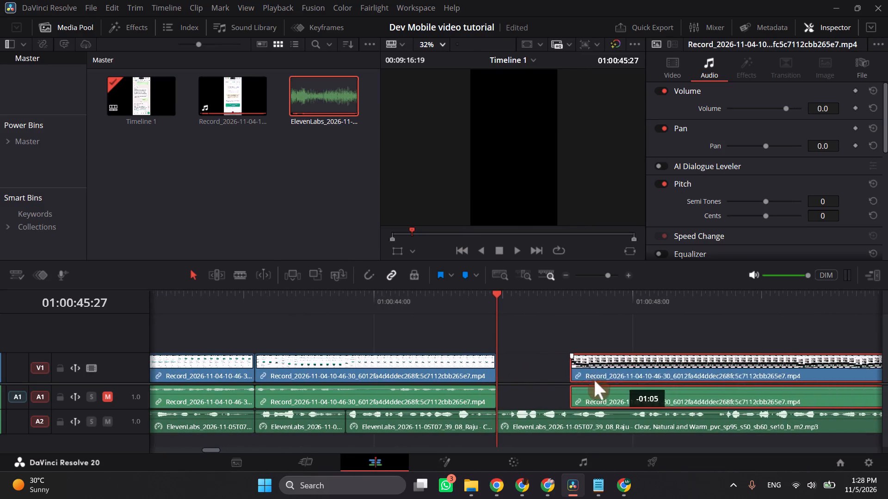
drag(594, 380, 594, 380)
Trim about 6 more seconds, through the gallery footage, off the start of the same recording piece and move it back near the cut.
click(548, 299)
drag(541, 373, 557, 373)
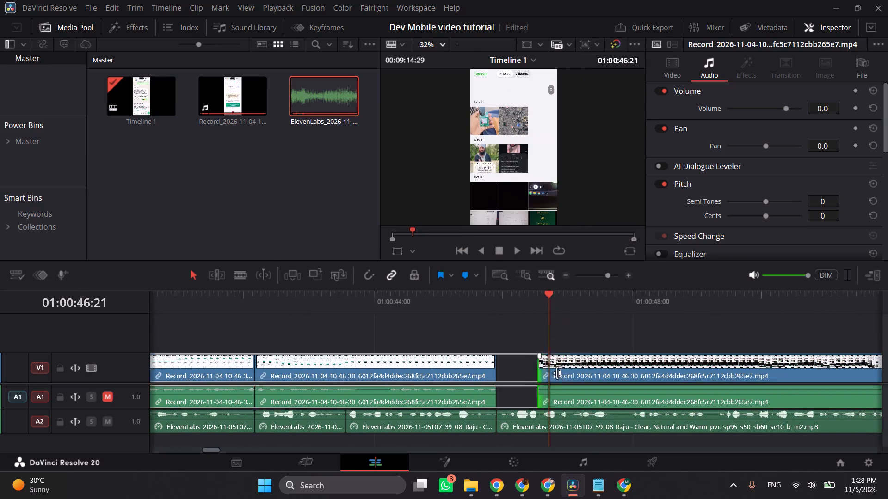
drag(557, 373, 781, 373)
drag(827, 373, 615, 378)
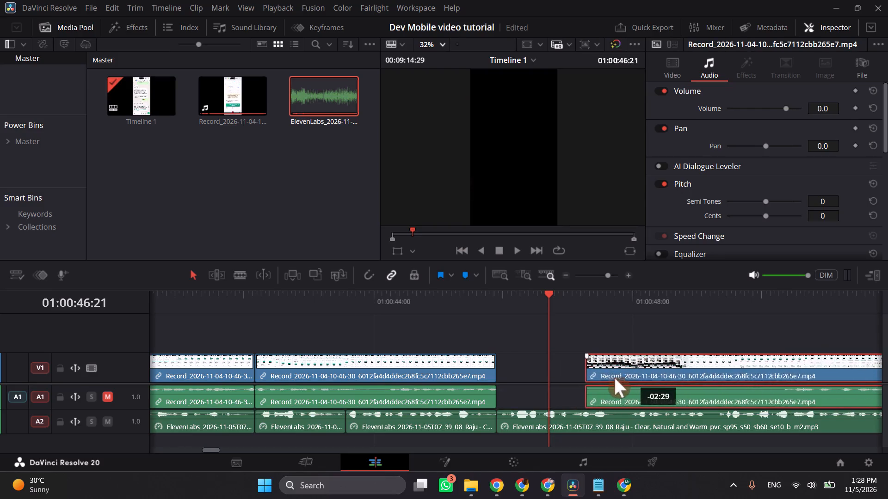
drag(615, 378, 557, 379)
drag(511, 367, 614, 367)
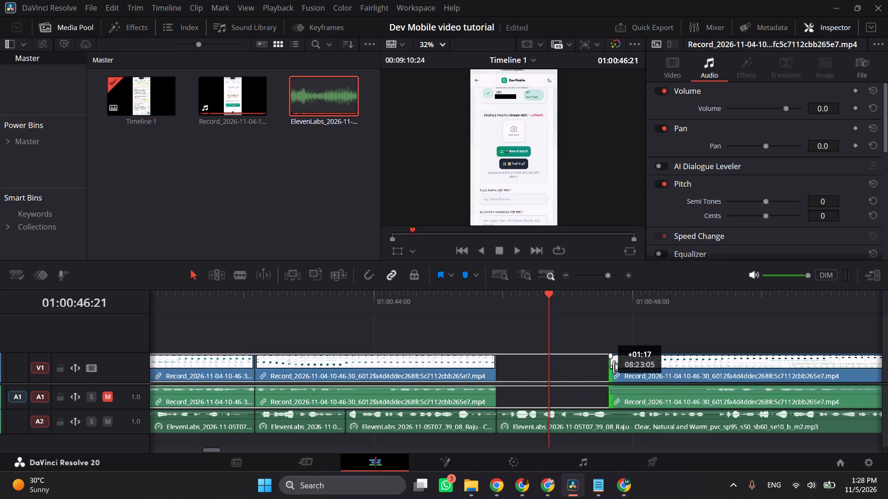
drag(614, 367, 641, 367)
drag(709, 364, 609, 369)
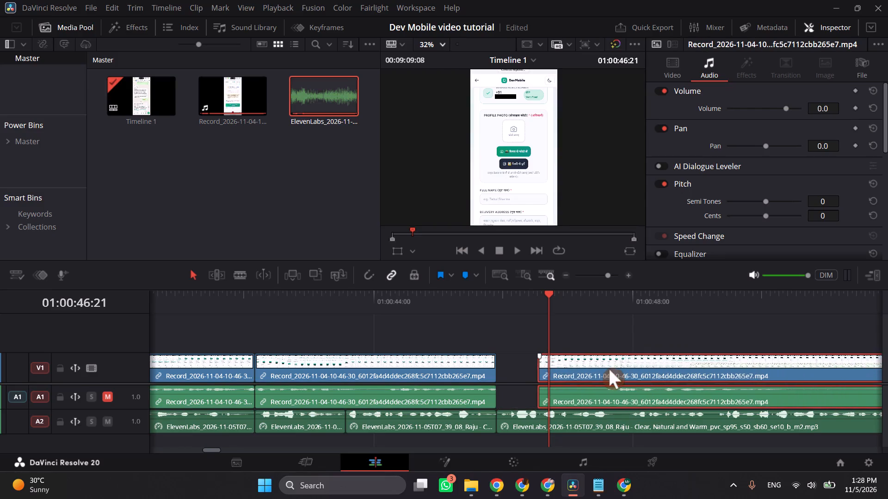
Play the trimmed recording up to the Full Name field, and butt the piece against the preceding clip at 01:00:45:27.
scroll(607, 369, left, 1)
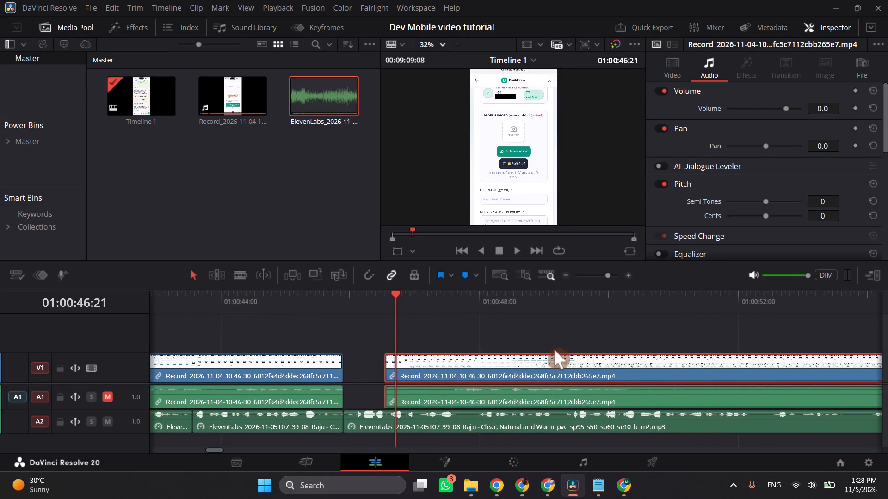
key(space)
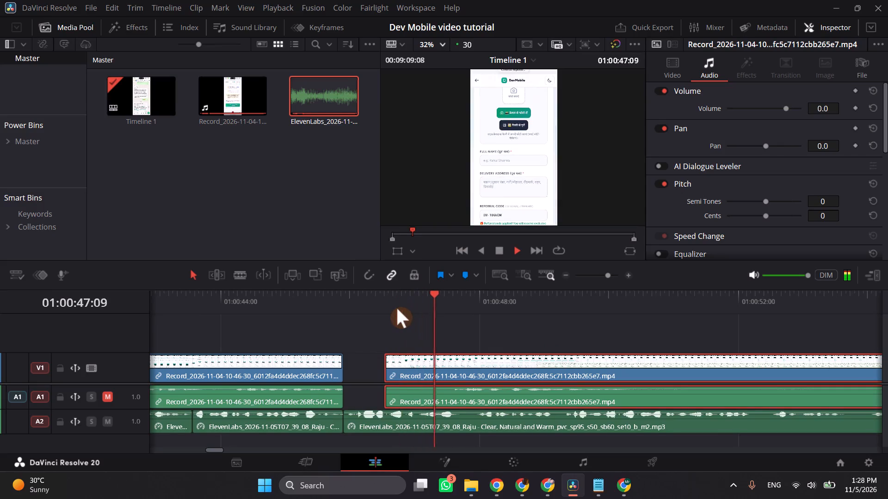
key(space)
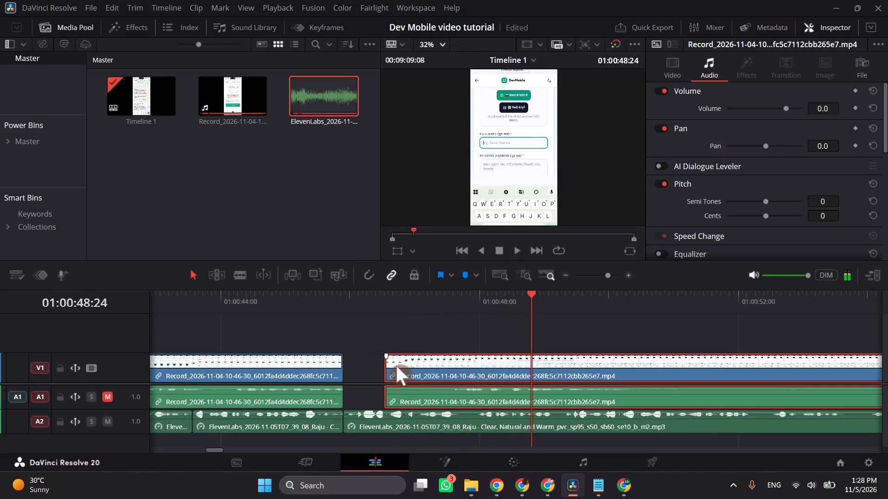
drag(403, 367, 364, 369)
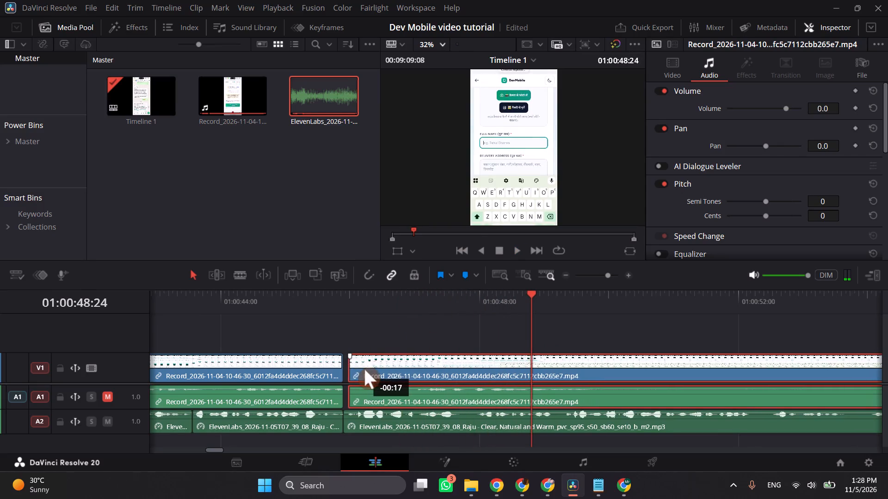
drag(364, 369, 361, 369)
Play through to 01:00:50:03, trim about 2 seconds off the start of the recording piece at 01:00:45:27, and close the gap.
click(339, 306)
key(space)
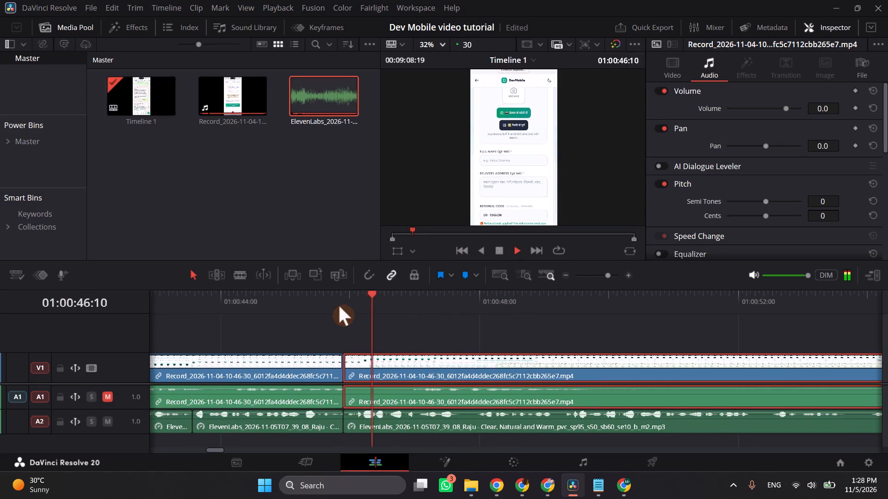
scroll(481, 151, up, 6)
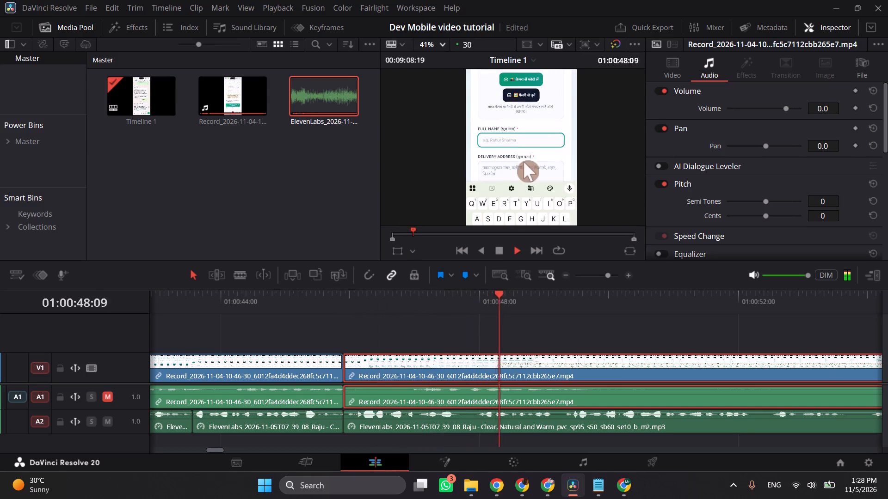
key(space)
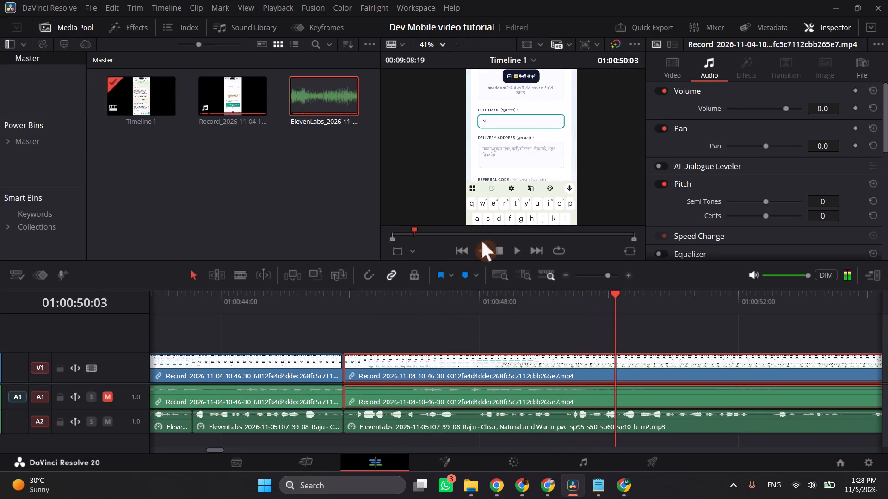
click(362, 373)
drag(347, 371, 397, 370)
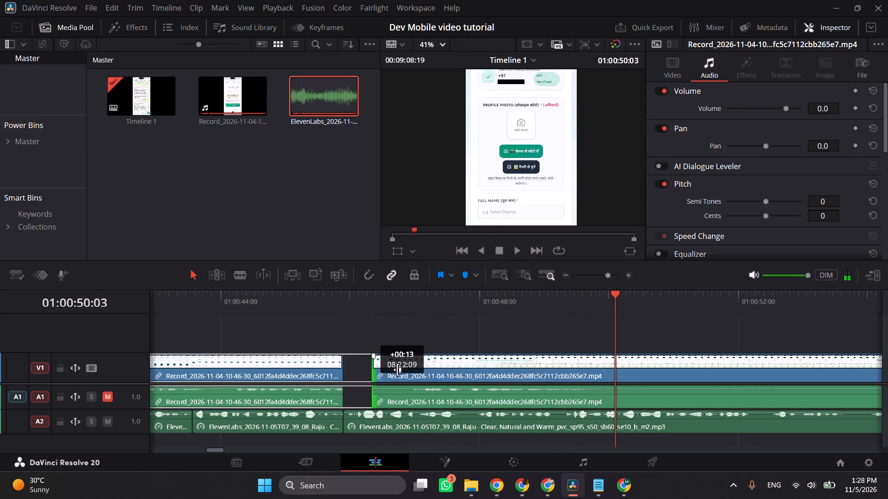
drag(397, 370, 493, 372)
drag(516, 369, 371, 364)
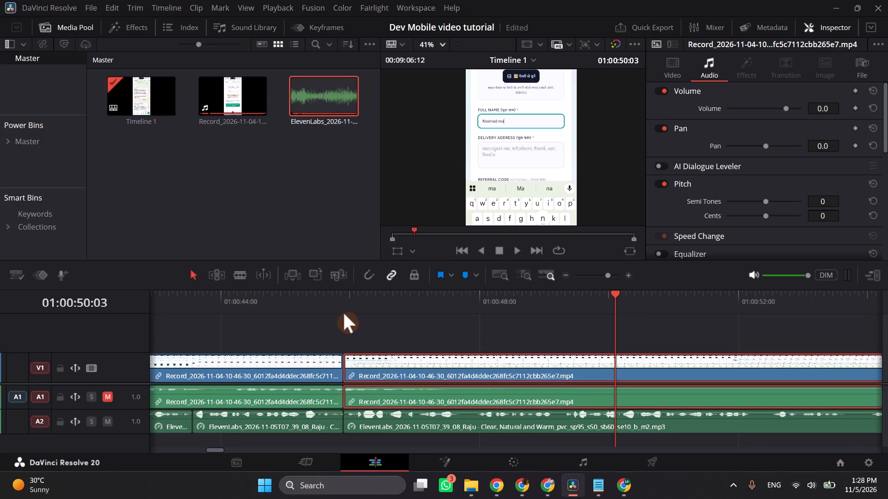
Play the Full Name entry from the 01:00:45:27 cut and split the recording at 01:00:51:06, once the name is filled in.
click(342, 309)
key(space)
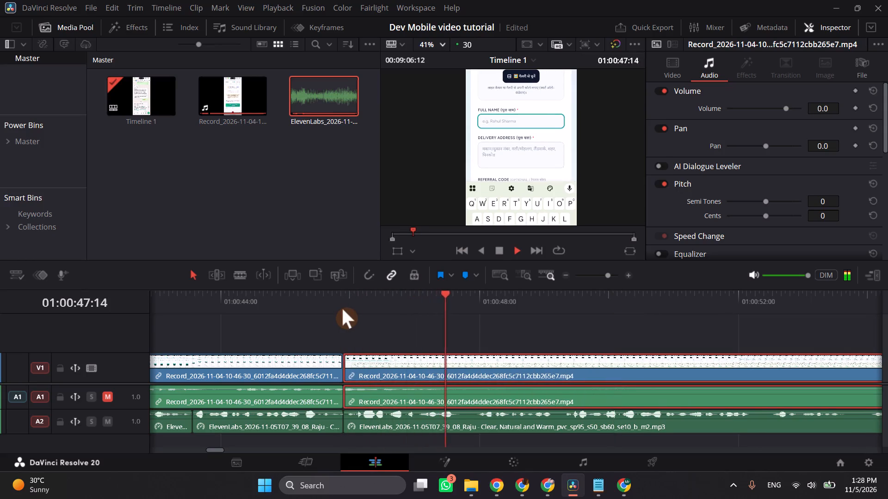
key(space)
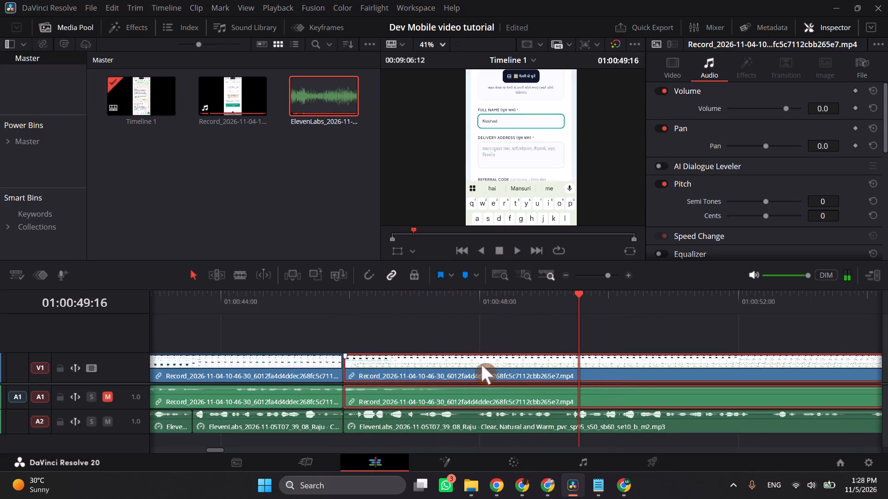
key(space)
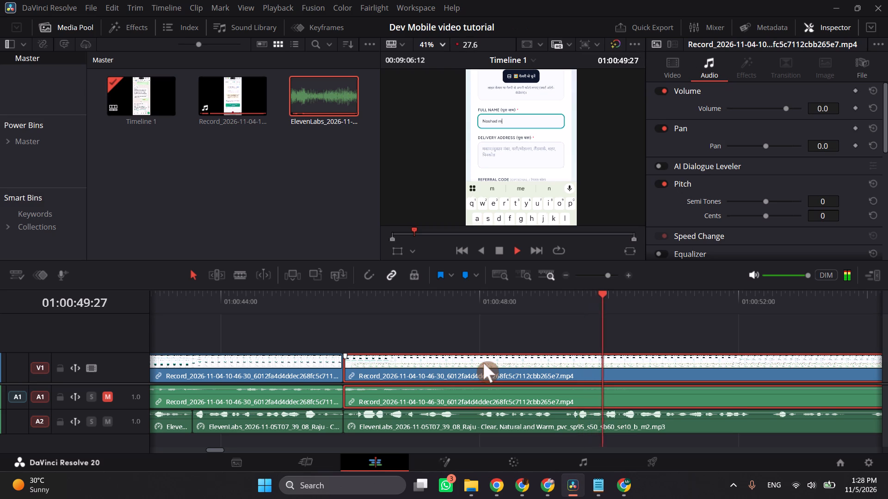
key(space)
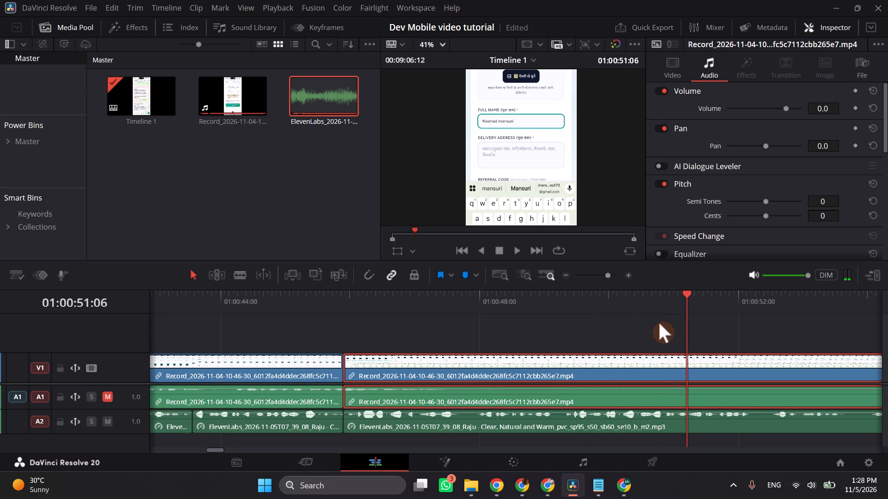
click(669, 362)
key(ctrl+b)
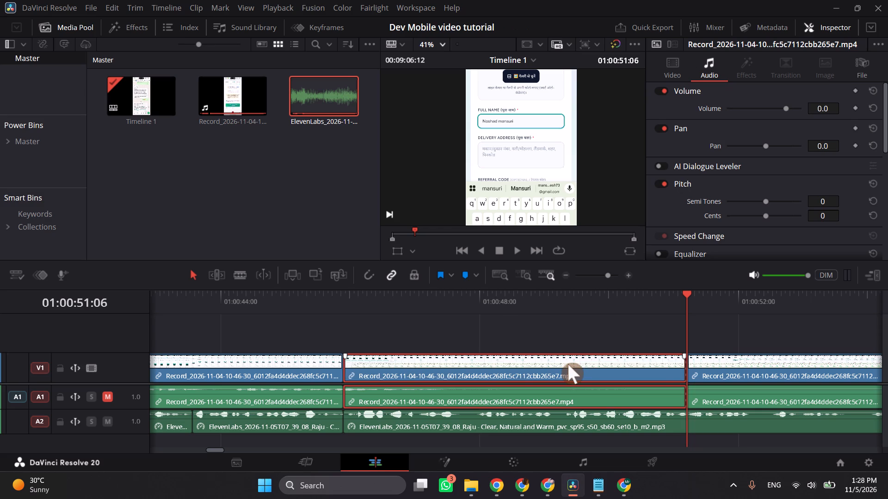
Speed up the name-typing recording piece after 01:00:45:27 to 147% with retime controls, previewing the typing pace.
key(ctrl+r)
drag(683, 348, 584, 370)
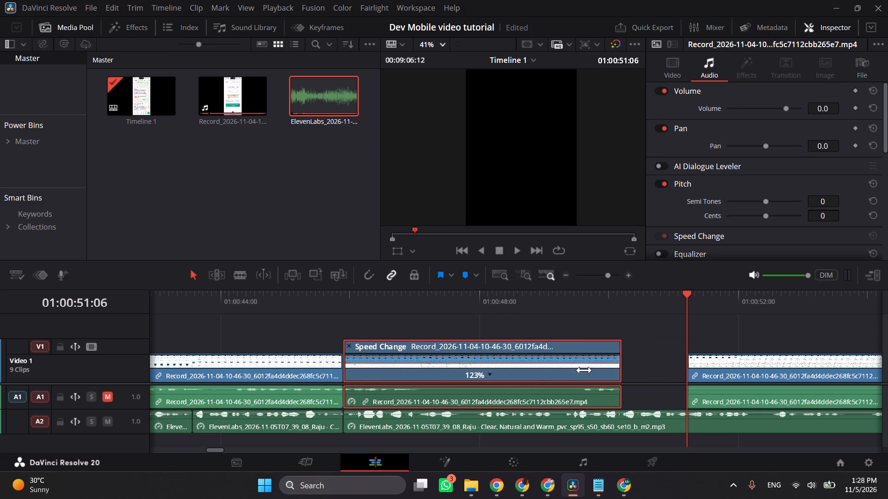
drag(584, 370, 560, 370)
click(438, 301)
key(space)
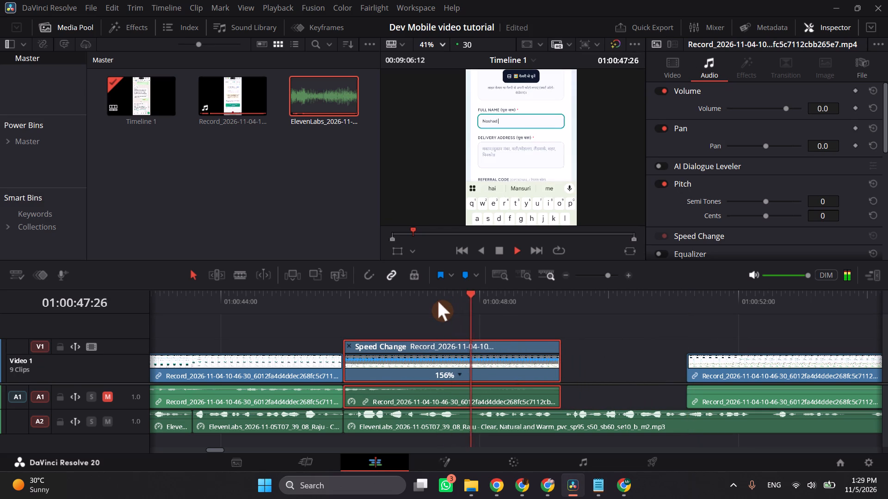
key(space)
drag(561, 350, 574, 350)
Butt the following recording piece against the sped-up name-typing clip and hide that clip's retime controls.
drag(720, 373, 636, 379)
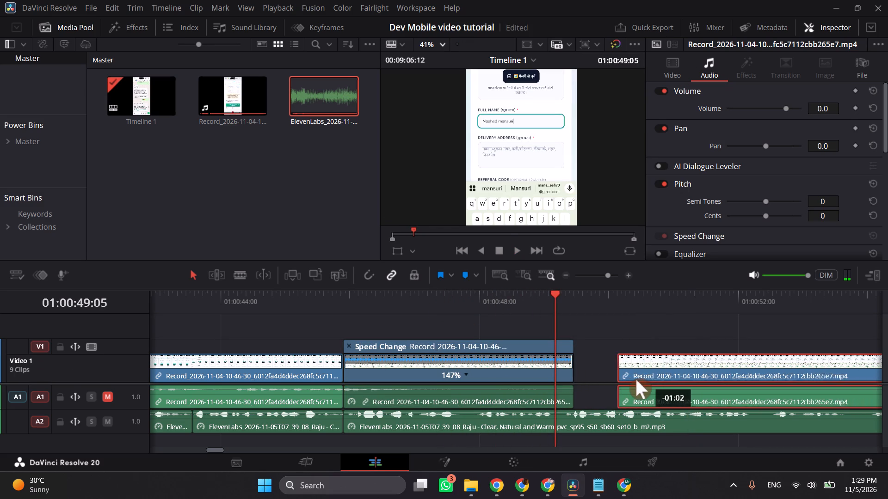
drag(636, 379, 606, 381)
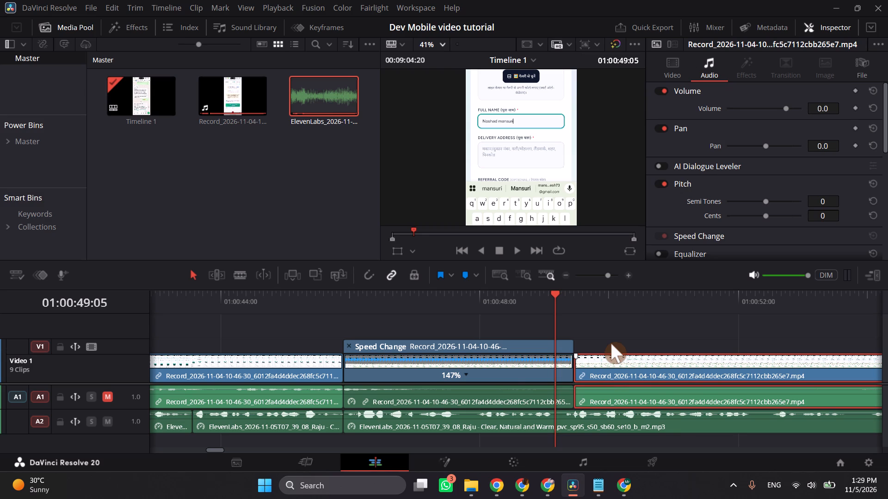
click(510, 361)
key(ctrl+r)
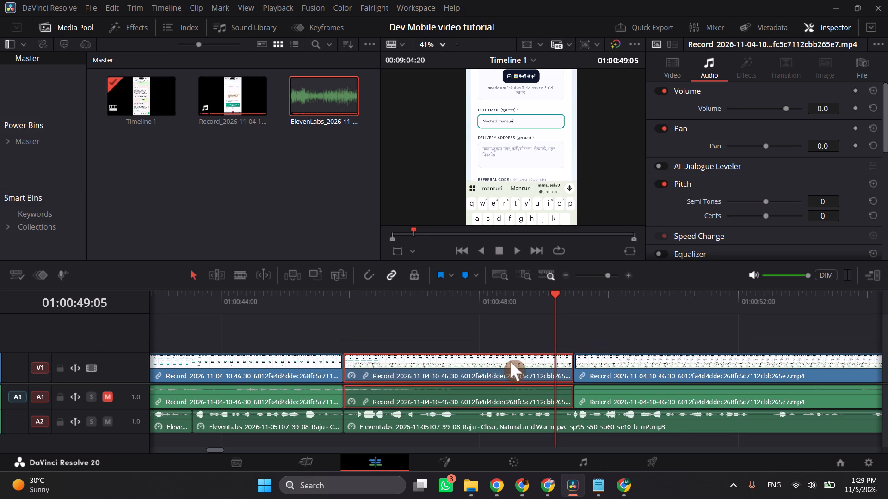
Review up to the Delivery Address tap, split the recording at 01:00:54:24, and delete the idle piece before the split.
key(space)
scroll(512, 354, left, 1)
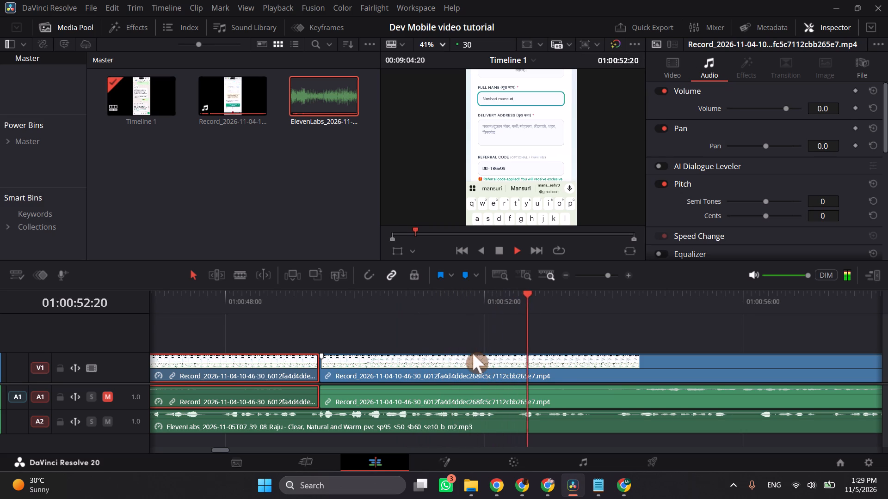
key(space)
scroll(473, 353, left, 1)
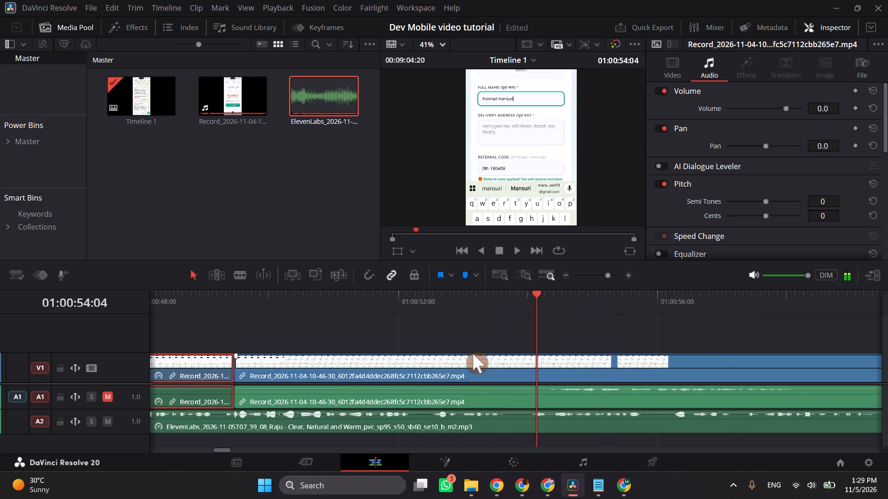
scroll(473, 353, left, 1)
drag(453, 305, 565, 310)
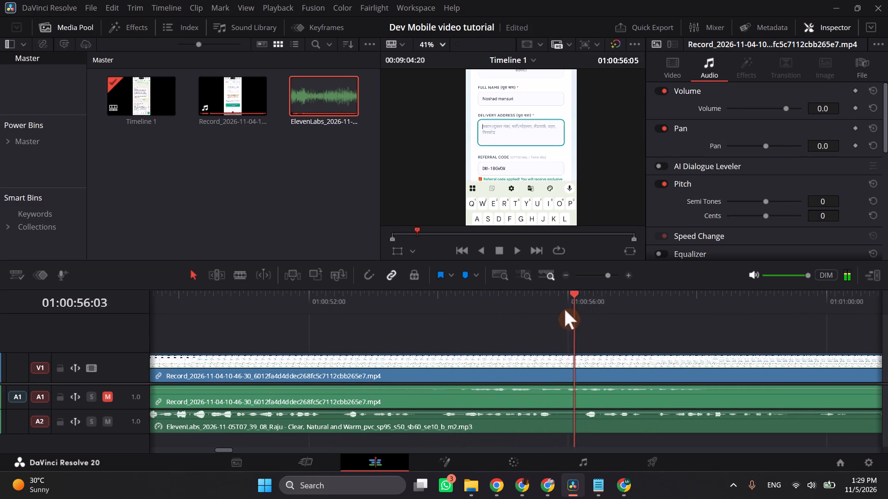
drag(565, 310, 491, 310)
click(493, 369)
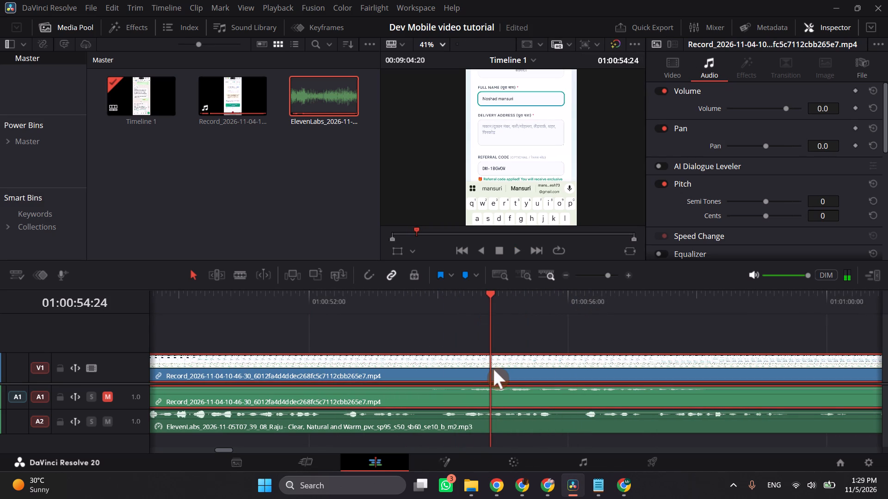
key(ctrl+b)
click(451, 368)
key(BackSpace)
click(451, 368)
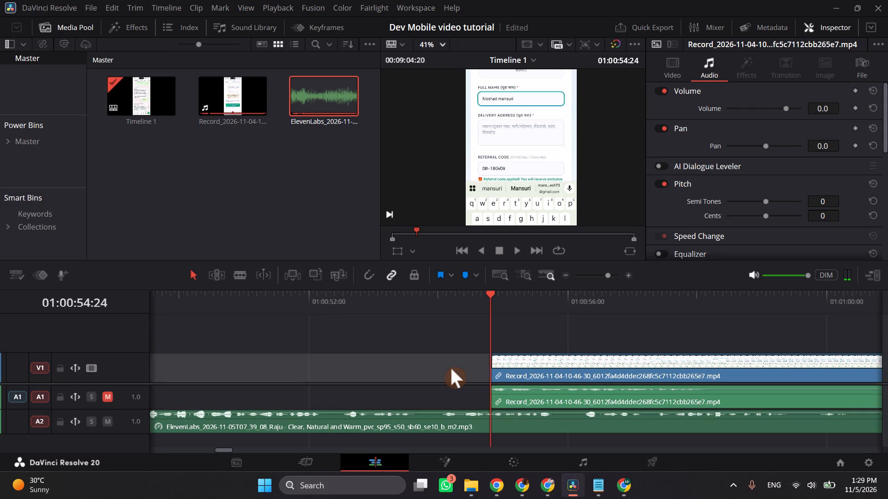
Move the remaining recording piece back about 5 seconds to butt against the end of the sped-up name-typing clip.
click(570, 373)
drag(602, 363, 440, 365)
scroll(440, 365, right, 1)
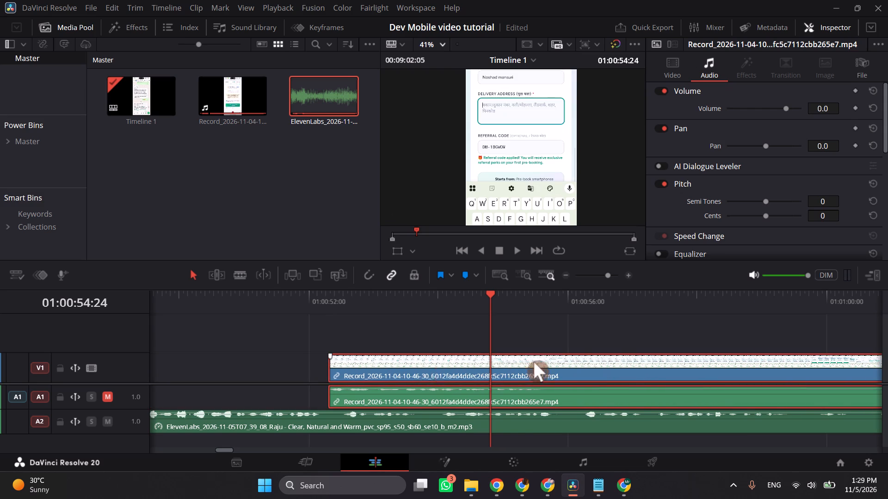
scroll(534, 362, right, 1)
drag(793, 365, 612, 361)
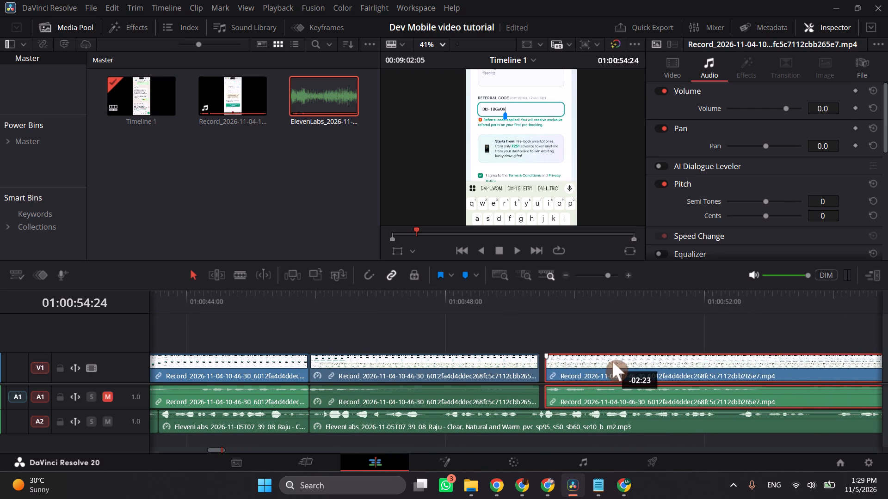
drag(612, 361, 607, 361)
Play across the new join and through the delivery address and referral code fields, with the viewer fitted to the whole phone screen.
click(514, 311)
key(space)
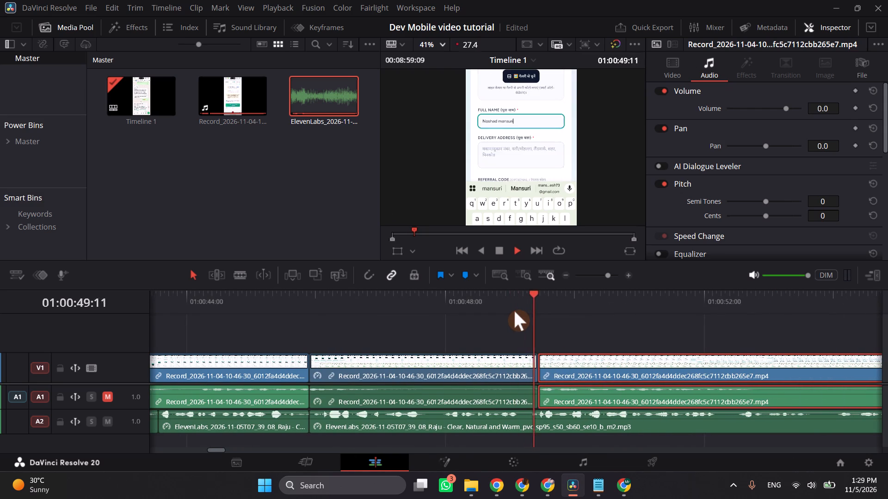
click(477, 306)
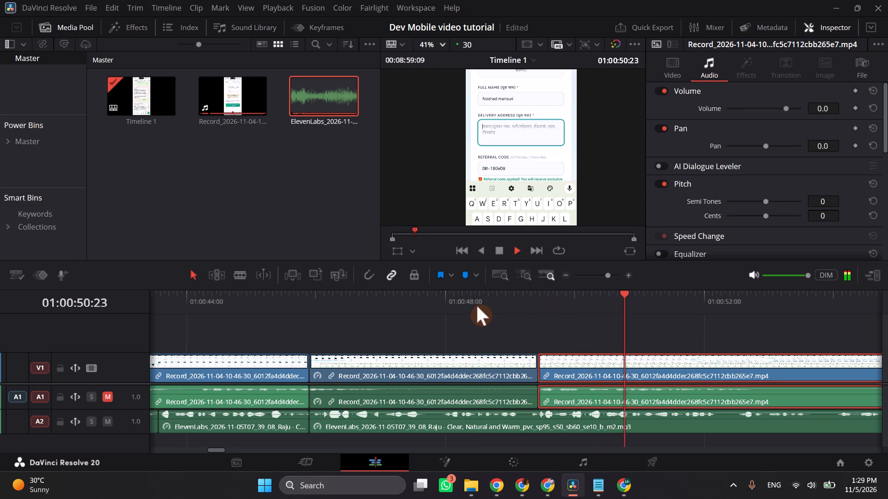
scroll(477, 306, left, 2)
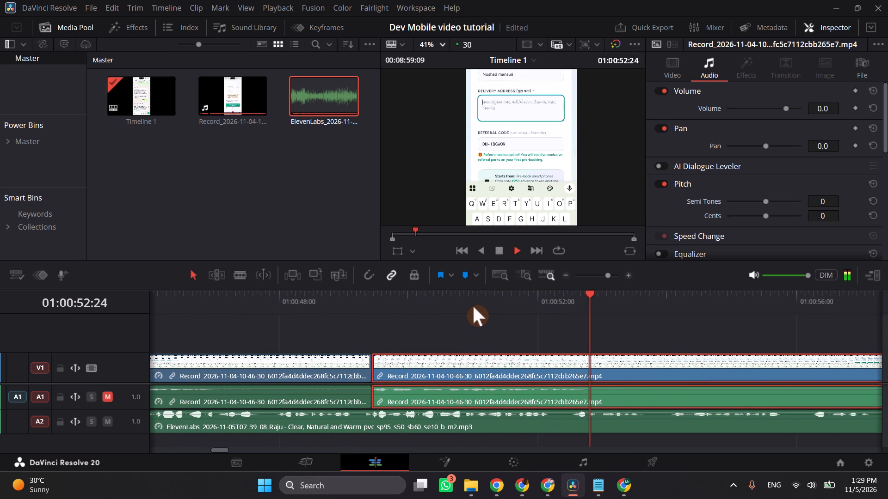
key(space)
scroll(473, 306, left, 1)
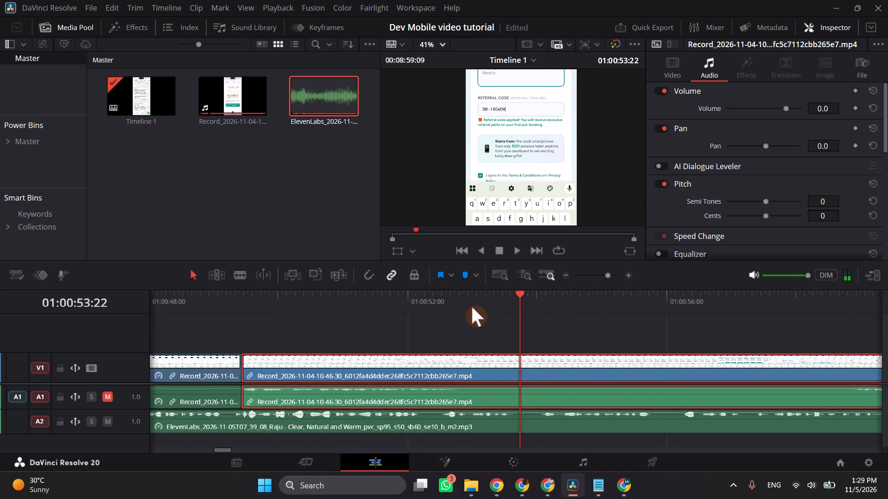
scroll(528, 210, down, 7)
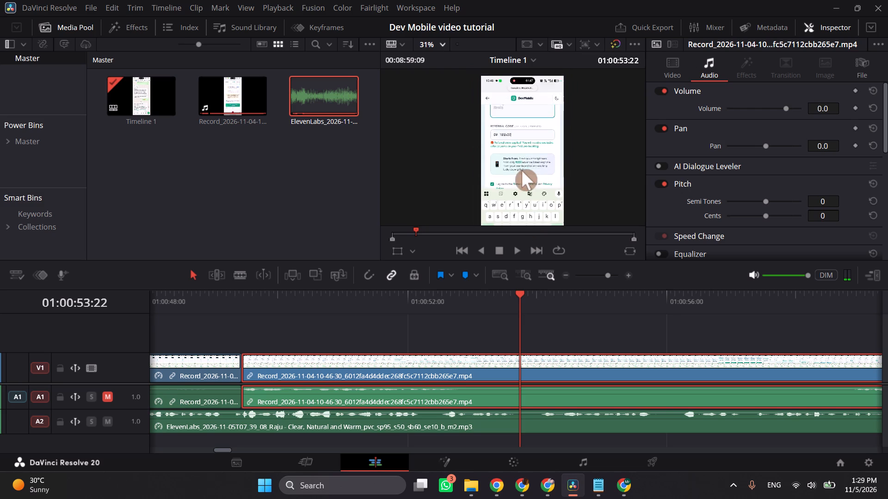
key(space)
key(space)
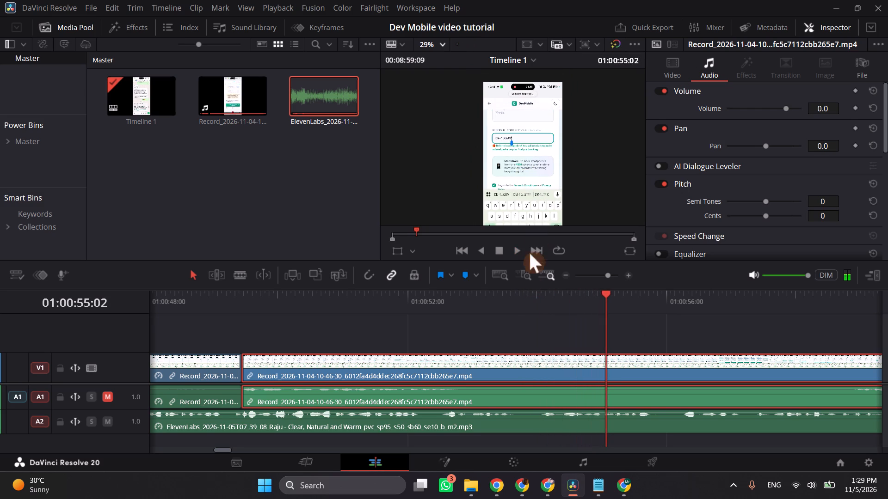
key(space)
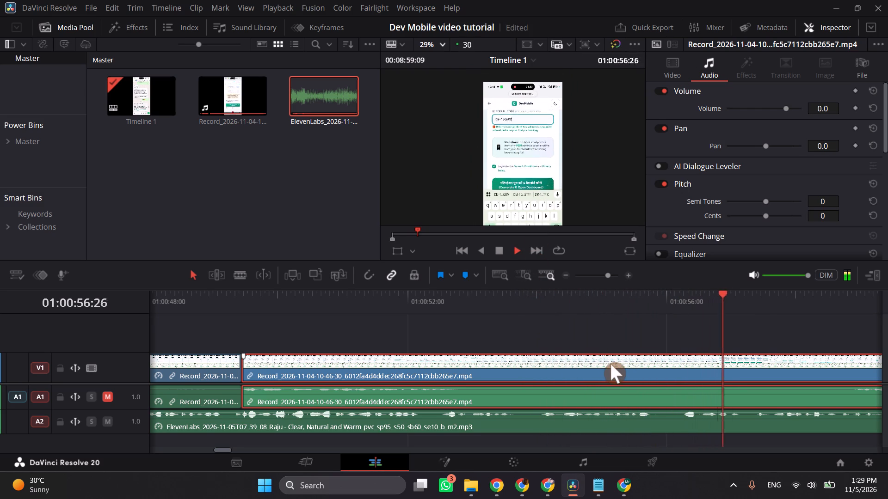
key(space)
Replay the delivery address section and split the recording at 01:00:53:25, where the referral code field becomes active.
click(480, 313)
key(space)
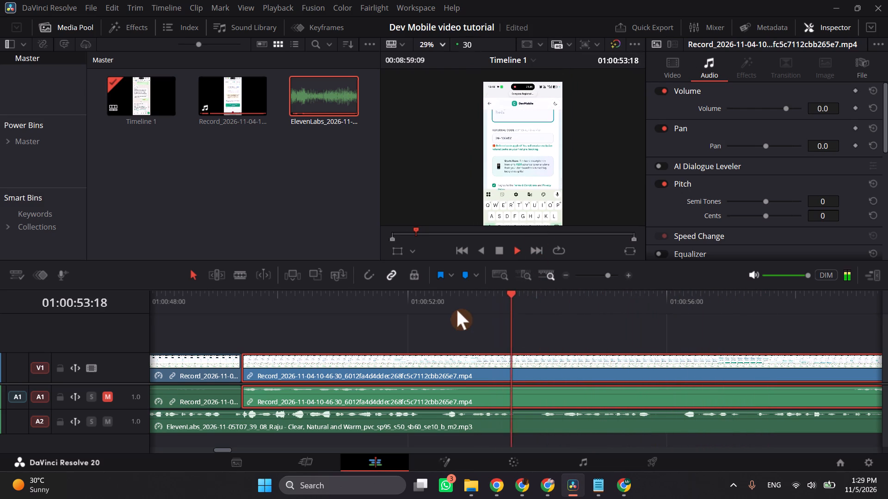
key(space)
key(ctrl+b)
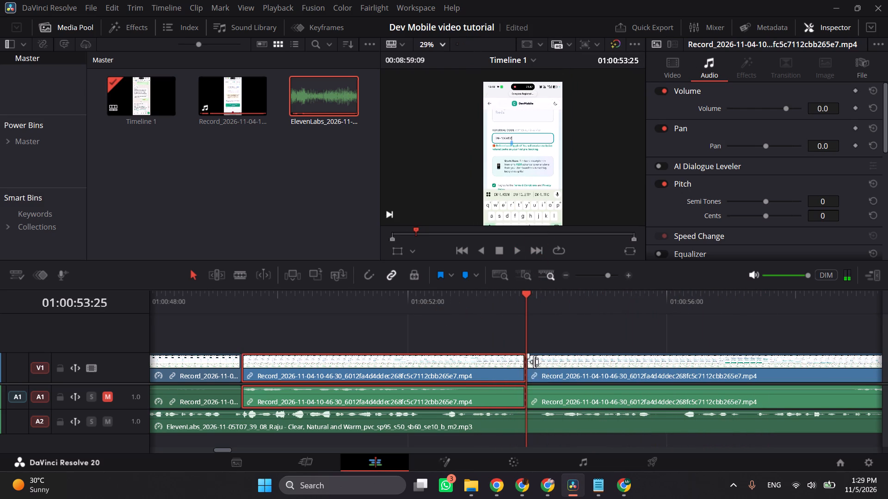
Select the recording piece after the 01:00:53:25 cut and play it through the referral code section to 01:00:58:02.
scroll(535, 361, left, 1)
click(529, 360)
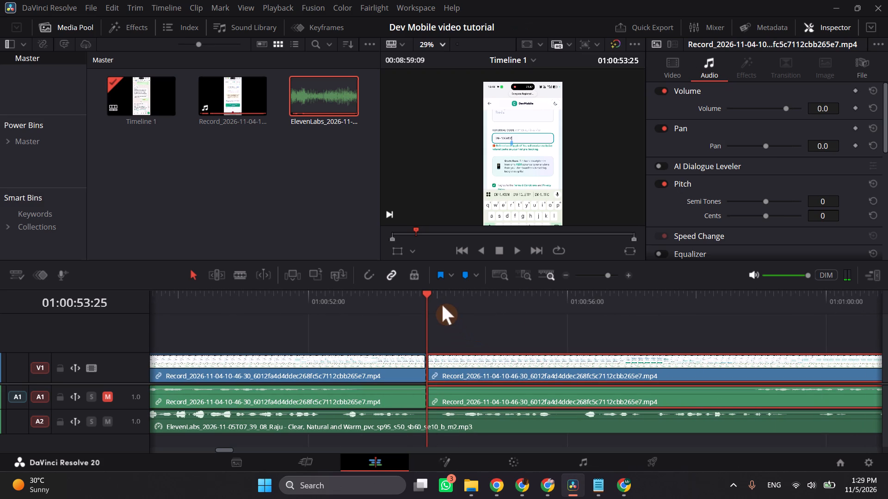
key(space)
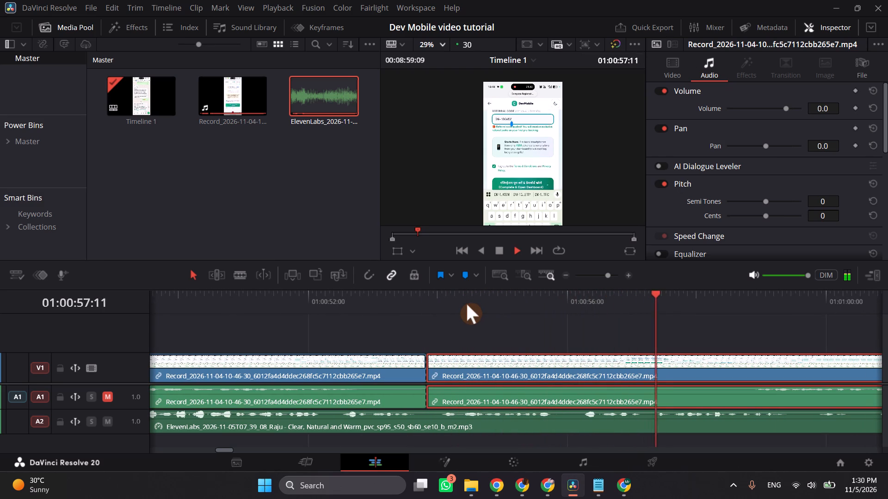
key(space)
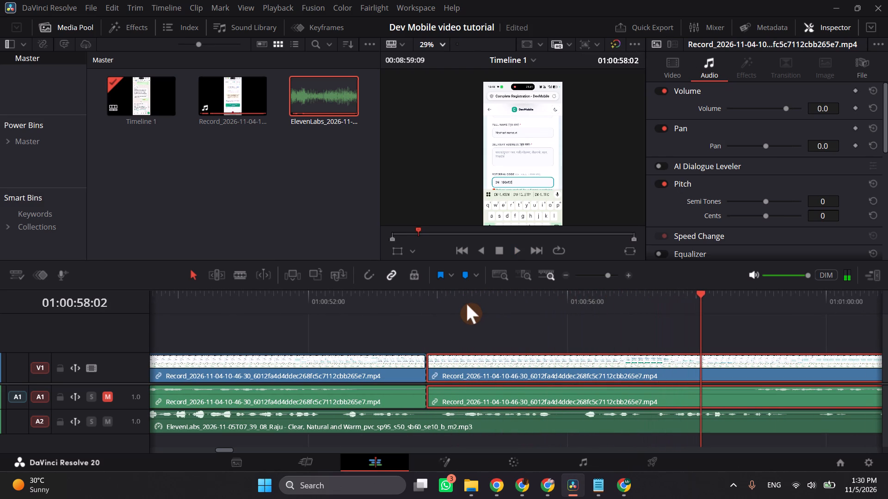
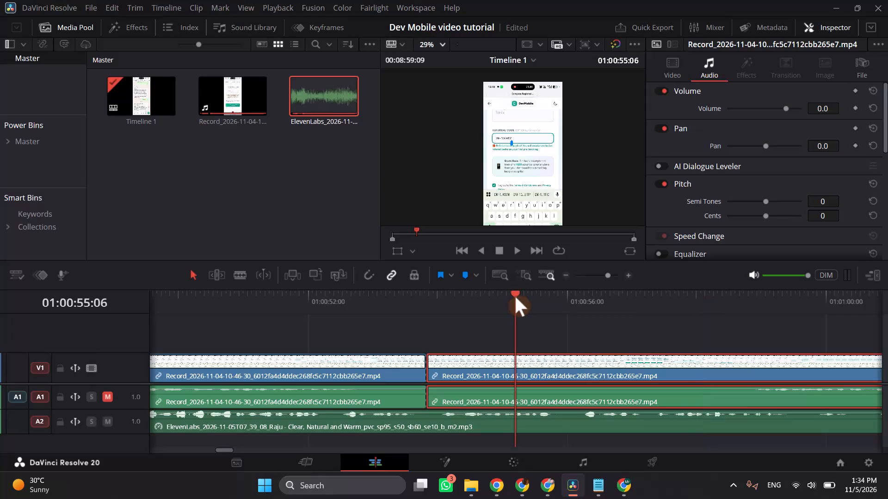
Play the selected recording piece through the delivery address and referral code fields, up to about 01:01:04:02.
key(space)
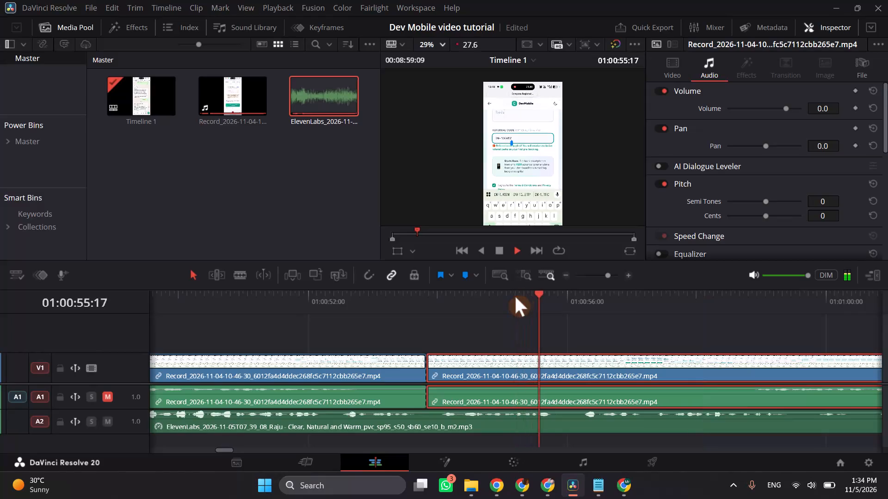
key(space)
click(442, 302)
key(space)
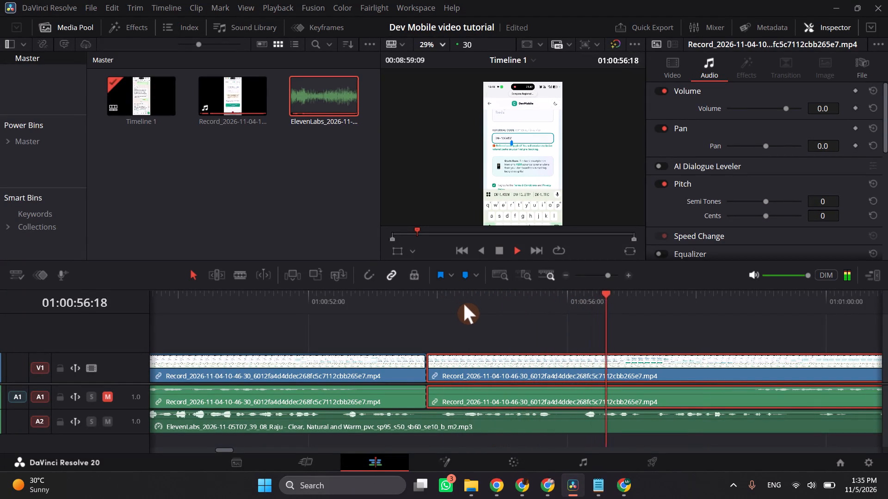
scroll(464, 304, left, 1)
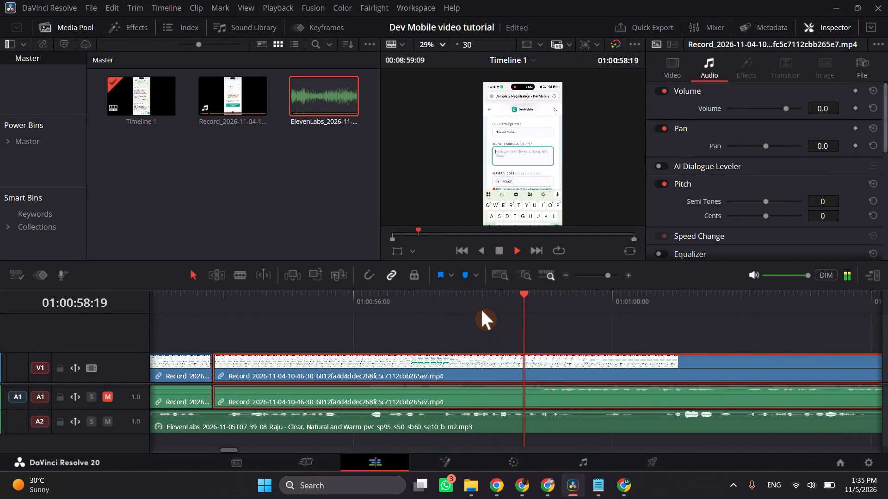
key(space)
scroll(486, 309, left, 1)
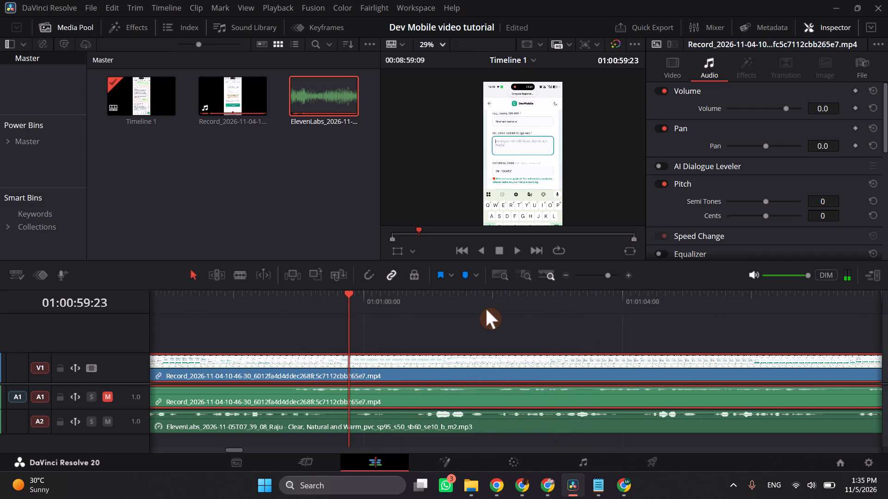
key(space)
key(space)
drag(403, 304, 419, 302)
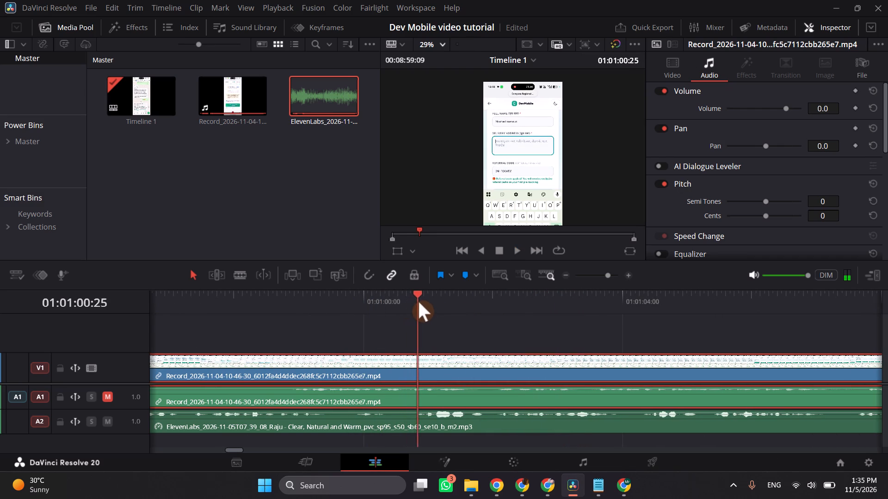
drag(419, 302, 426, 301)
key(space)
key(space)
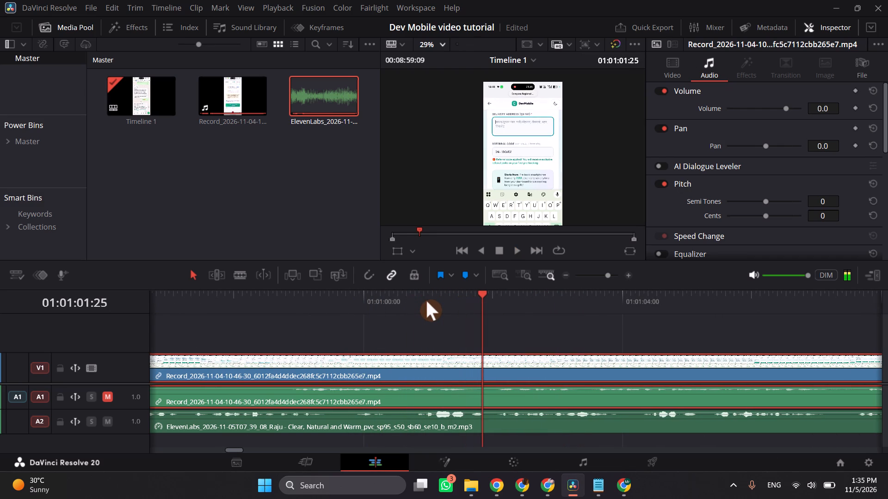
key(space)
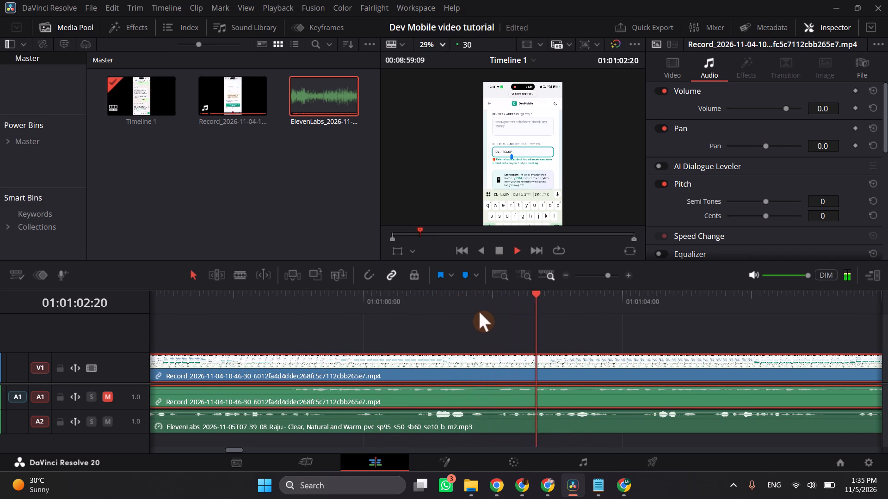
key(space)
scroll(538, 313, left, 1)
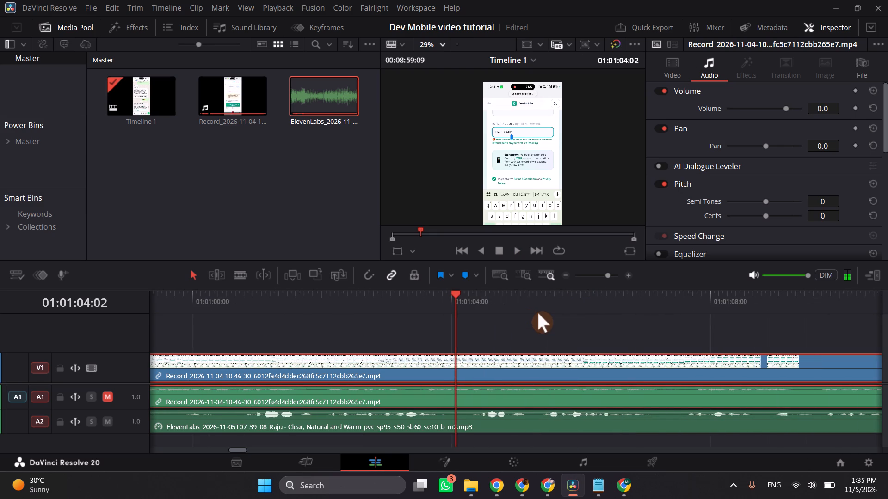
scroll(538, 313, left, 1)
Split the recording at 01:01:07:11, near the Complete & Open Dashboard button, and delete the piece before the cut.
drag(468, 303, 578, 312)
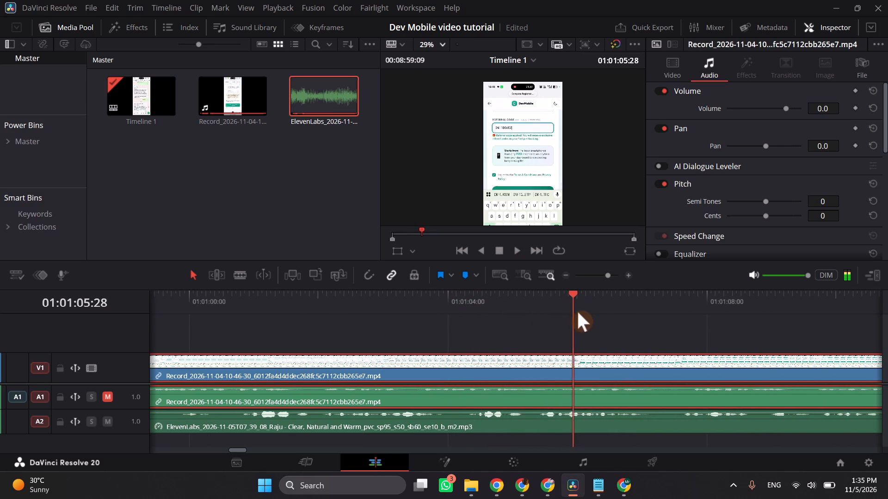
drag(578, 312, 692, 316)
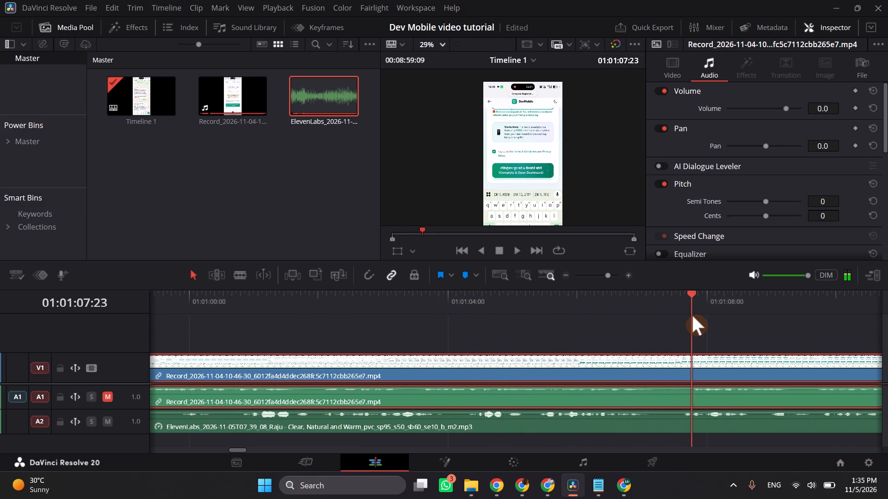
drag(692, 316, 665, 314)
key(ctrl+b)
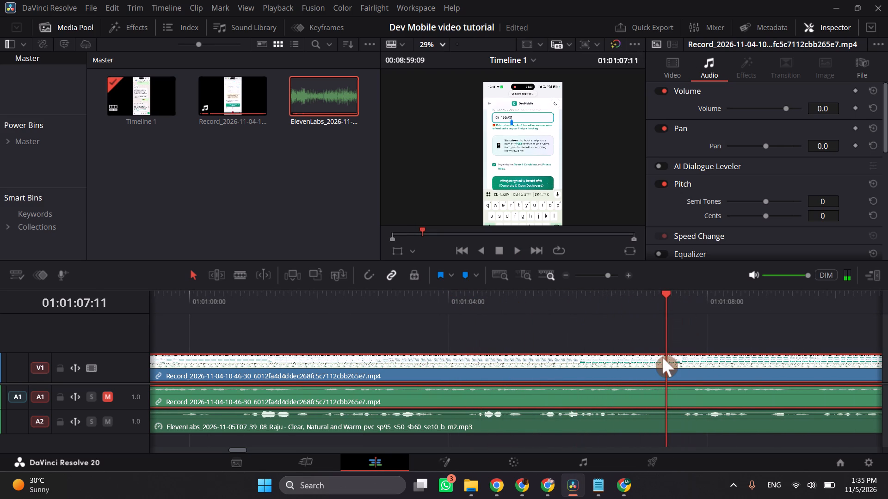
click(650, 363)
key(BackSpace)
Move the remaining recording piece back about 13.5 seconds to butt against the clip ending at 01:00:53:25.
drag(704, 361, 229, 363)
scroll(264, 356, right, 2)
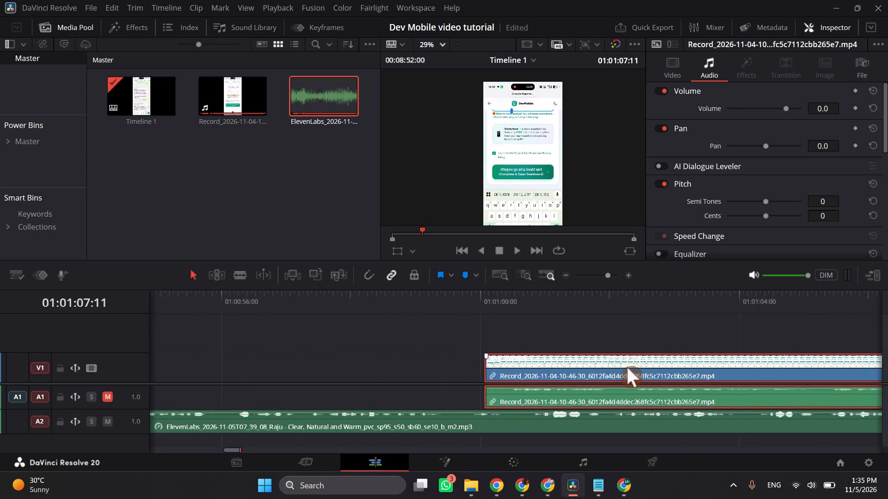
drag(627, 367, 384, 365)
scroll(384, 365, right, 3)
drag(687, 369, 614, 369)
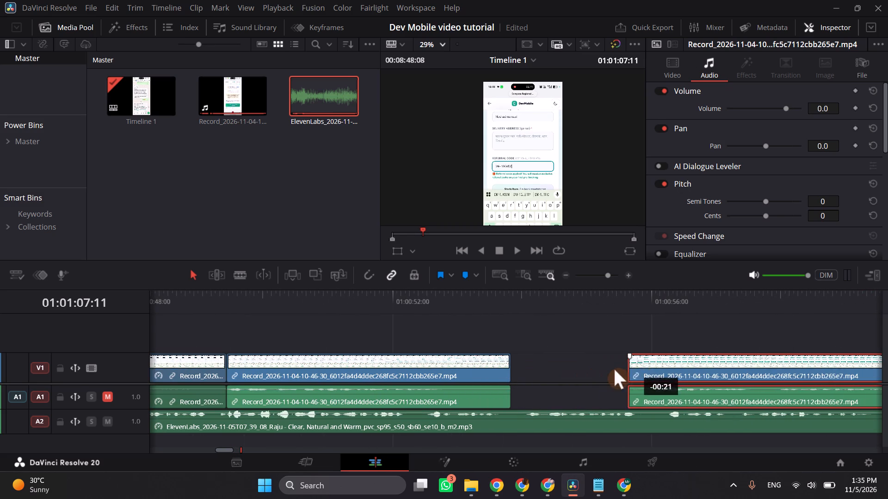
drag(614, 369, 525, 366)
Play across the new join to 01:00:59:26, with the viewer reduced to 24% to show the whole phone screen.
click(493, 310)
key(space)
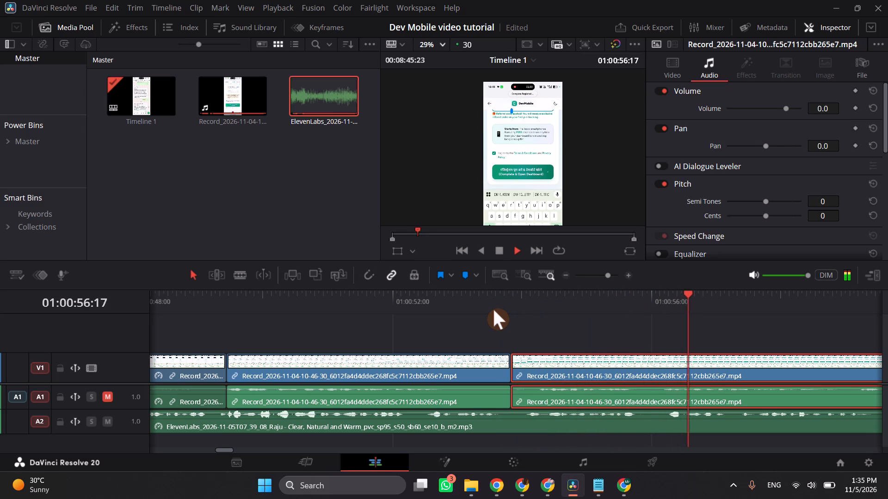
scroll(519, 194, up, 3)
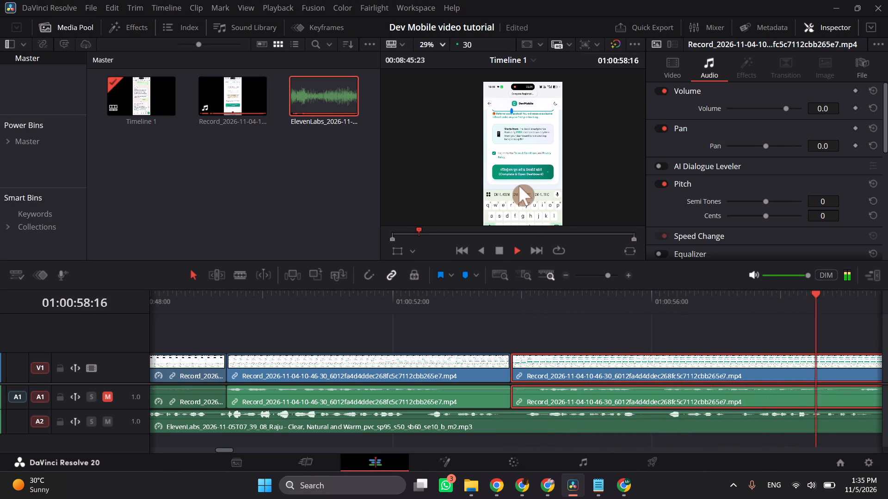
scroll(519, 186, up, 10)
key(space)
scroll(519, 186, left, 1)
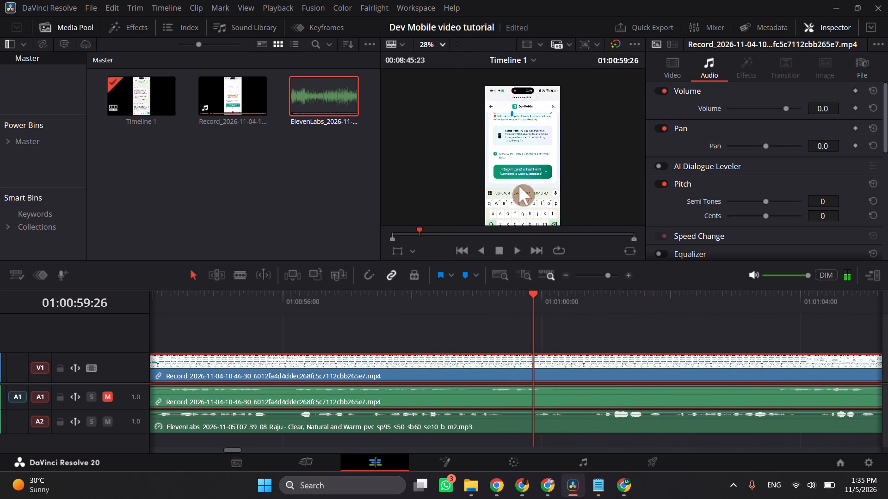
scroll(519, 186, left, 1)
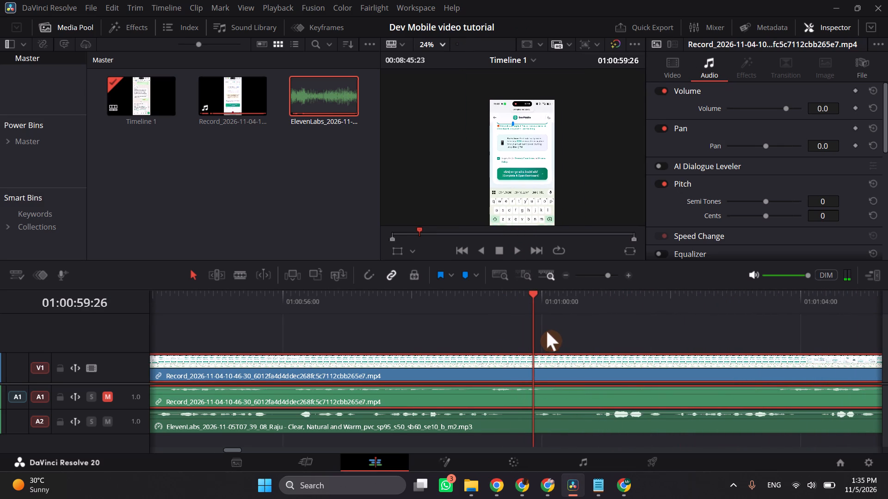
Replay the voiceover around 01:00:59 and split both the ElevenLabs voiceover and the recording at 01:00:59:14.
key(space)
key(space)
key(space)
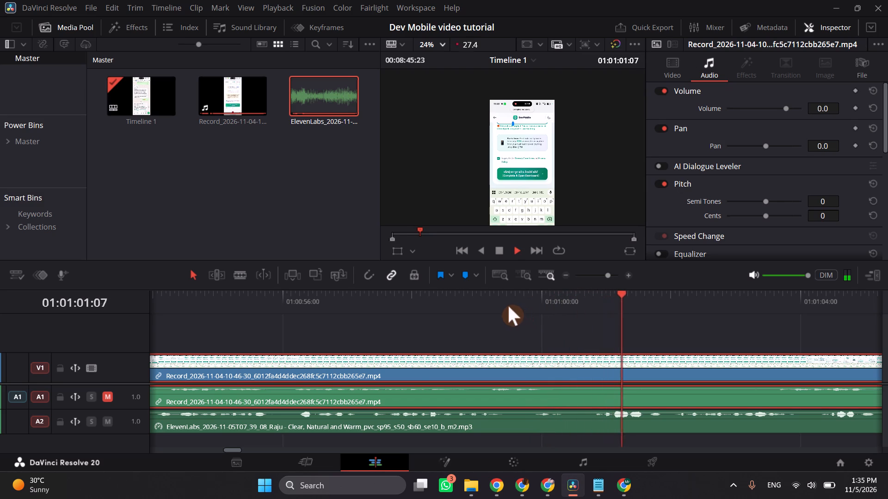
key(space)
click(421, 296)
key(space)
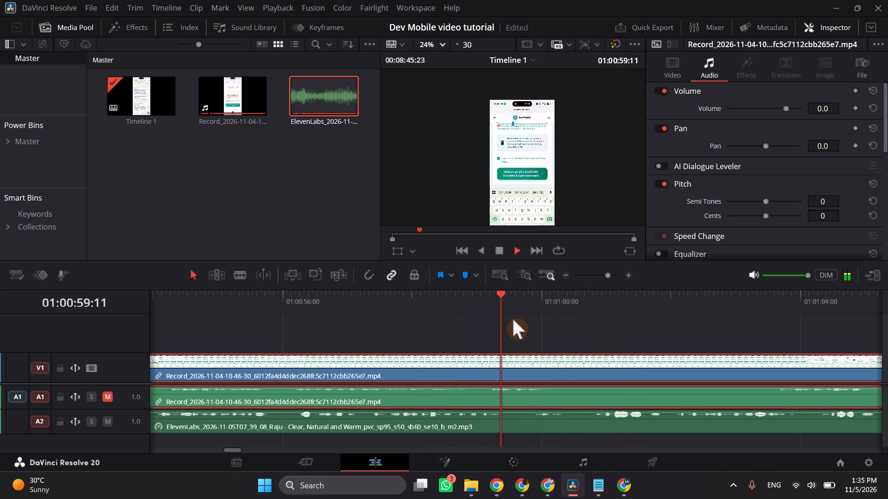
key(space)
click(447, 304)
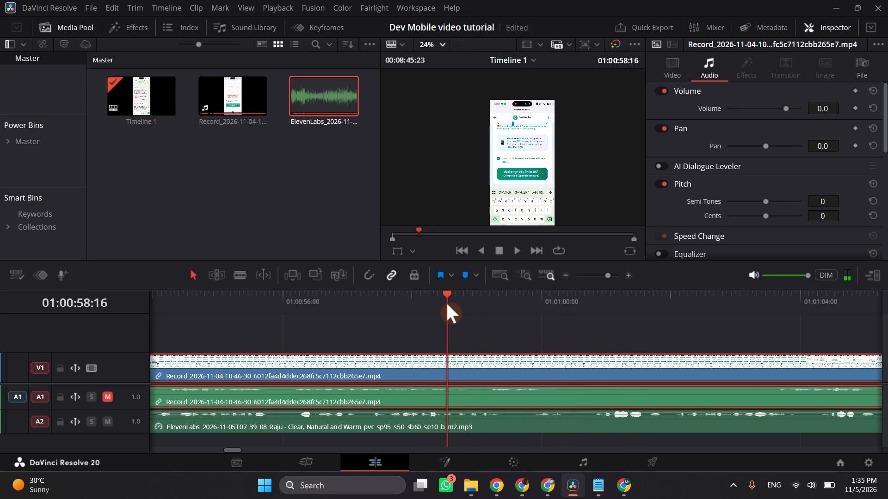
key(space)
key(space)
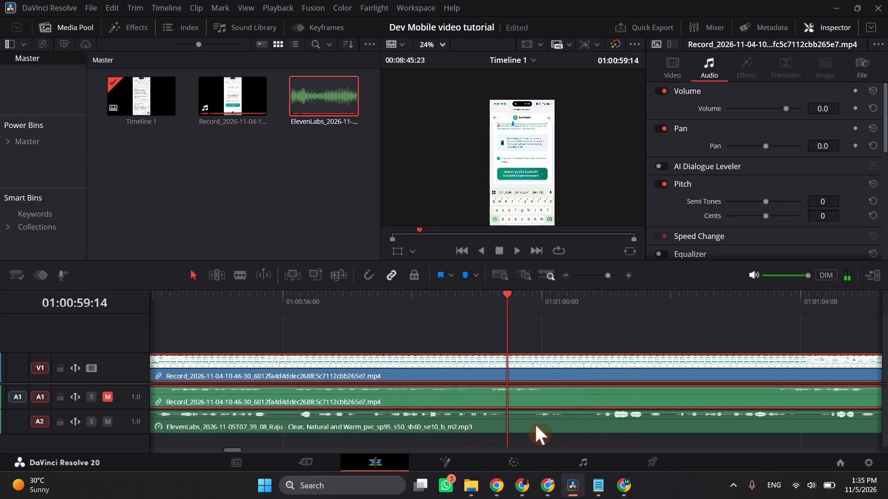
click(536, 425)
key(ctrl+b)
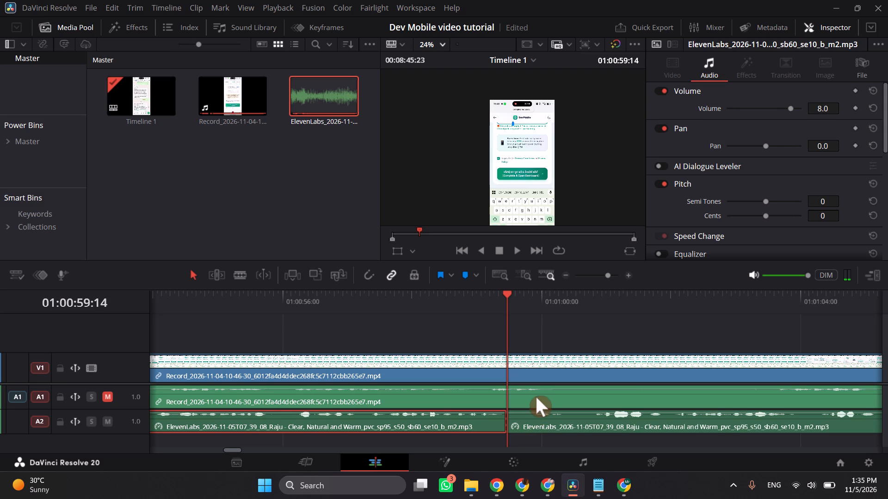
ctrl+click(536, 397)
key(ctrl+b)
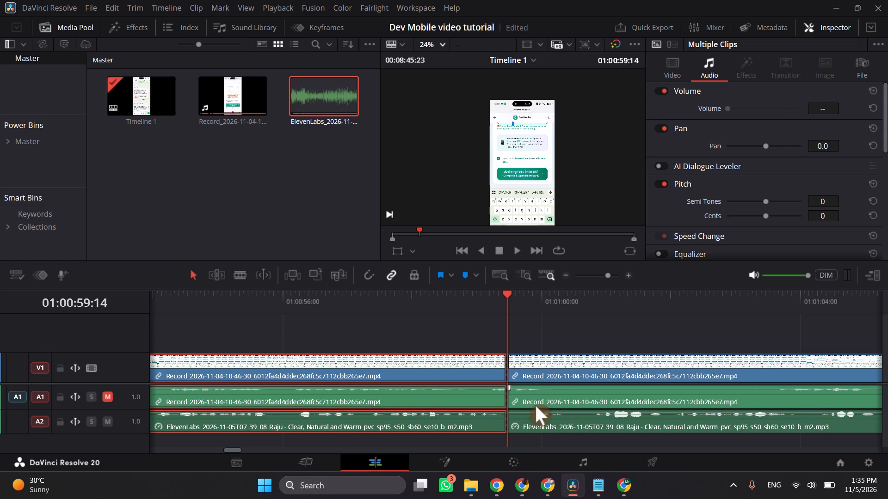
Play on from the 01:00:59:14 cut to about 01:01:07, checking the recording against the voiceover.
key(space)
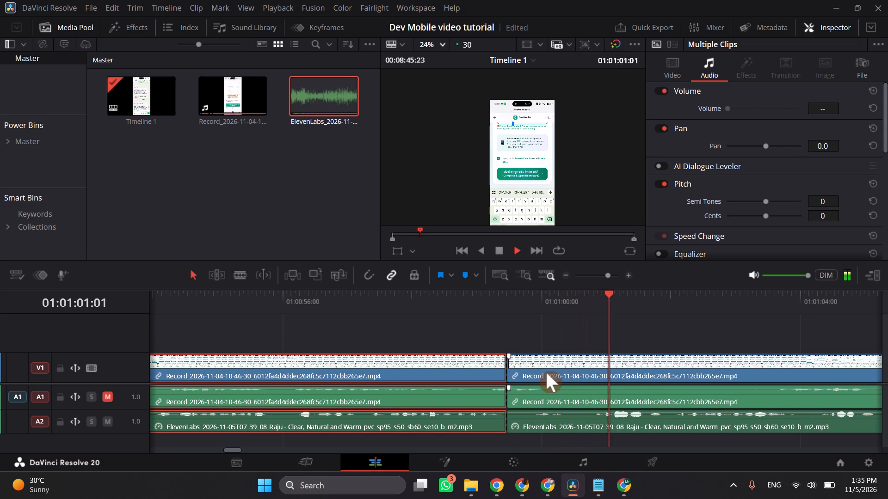
key(space)
key(space)
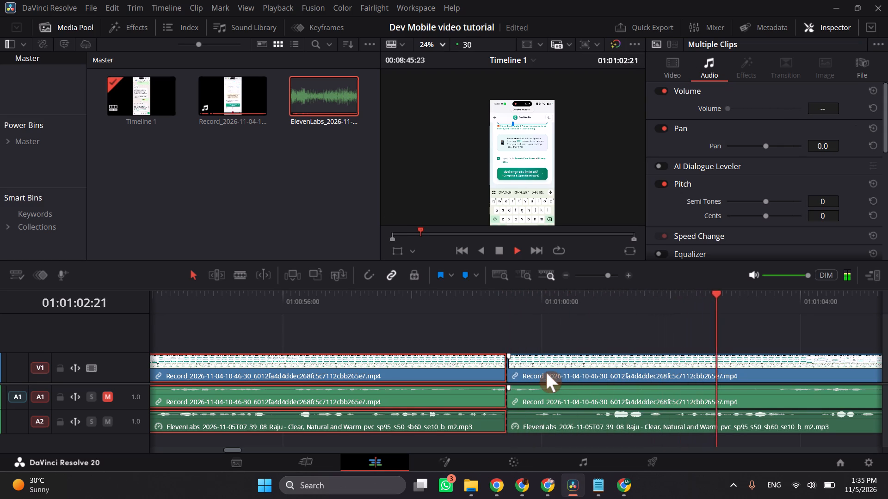
key(space)
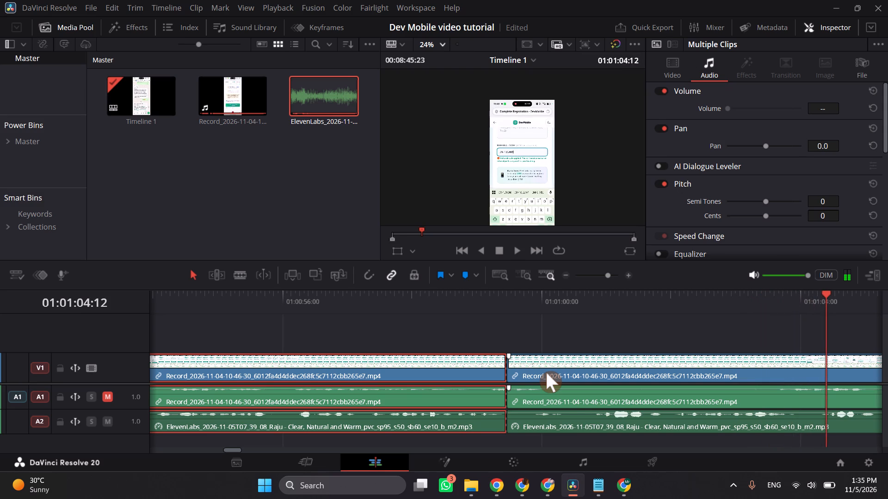
scroll(546, 372, left, 1)
key(space)
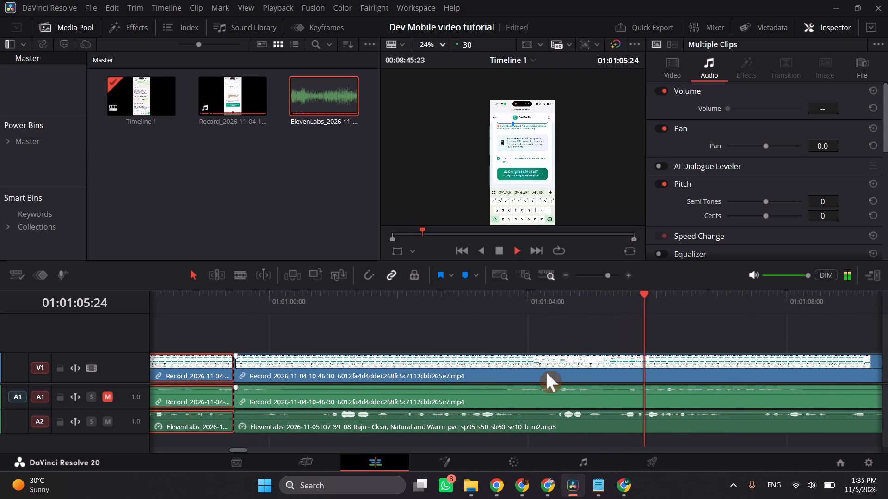
key(space)
scroll(546, 372, left, 1)
key(space)
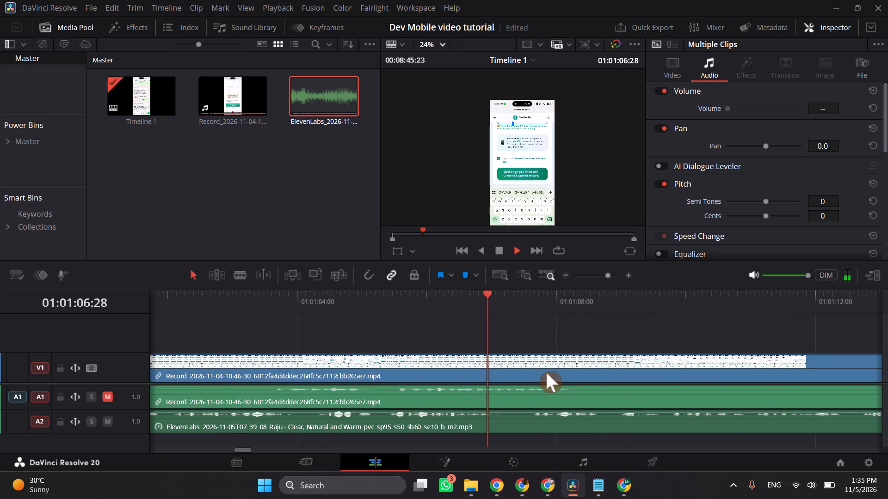
key(space)
Scrub the recording from about 01:01:07 to 01:01:41, examining the address-entry part of the Dev Mobile registration form.
drag(553, 305, 692, 317)
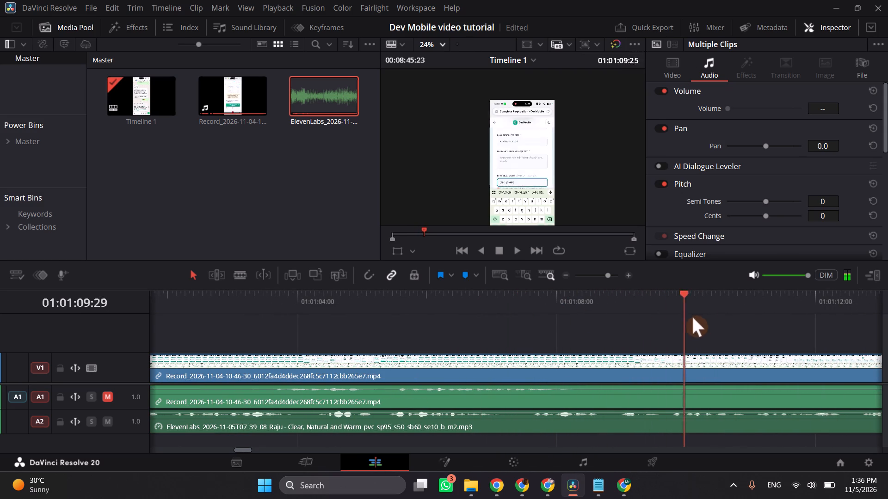
drag(692, 317, 755, 318)
scroll(755, 318, left, 3)
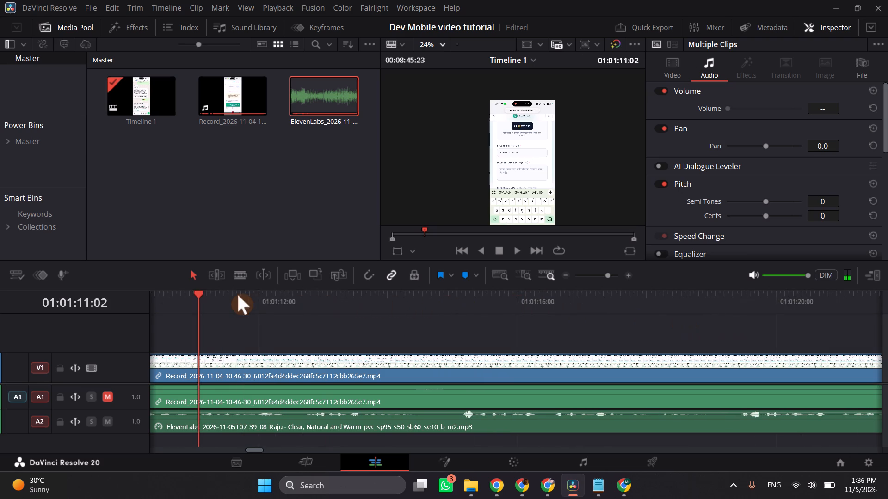
drag(202, 294, 512, 302)
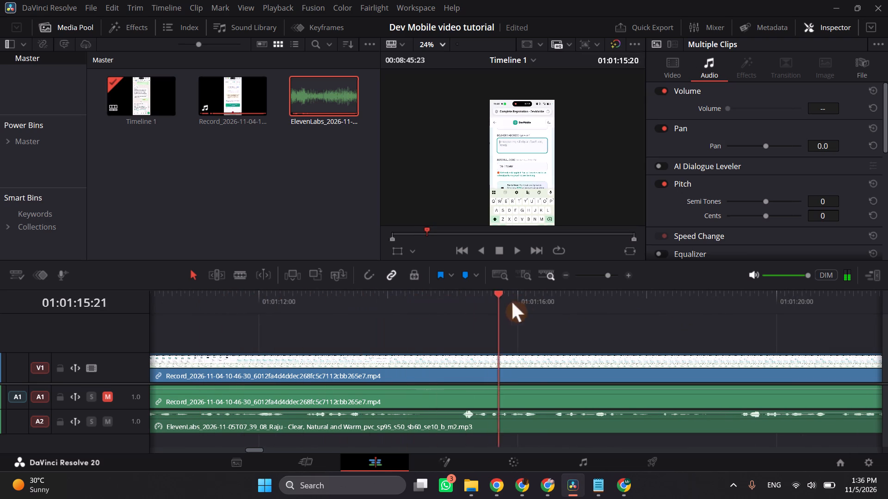
drag(512, 302, 735, 304)
scroll(728, 302, left, 1)
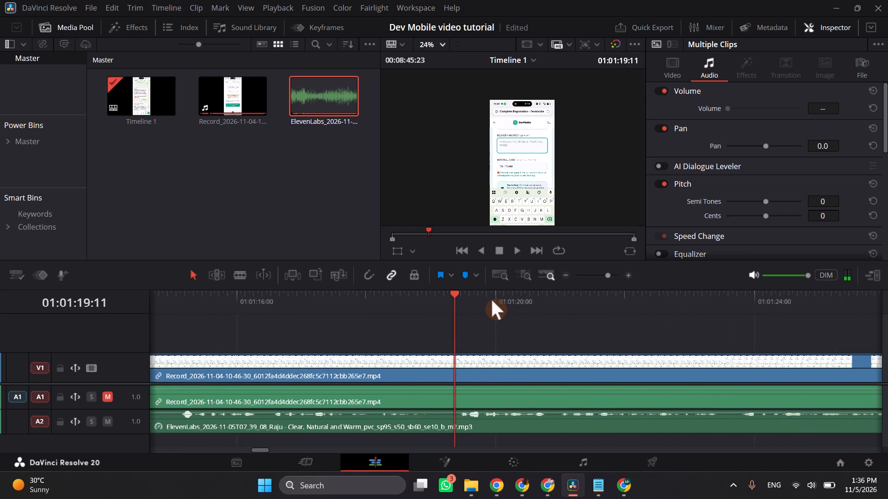
drag(460, 295, 770, 296)
scroll(745, 299, left, 1)
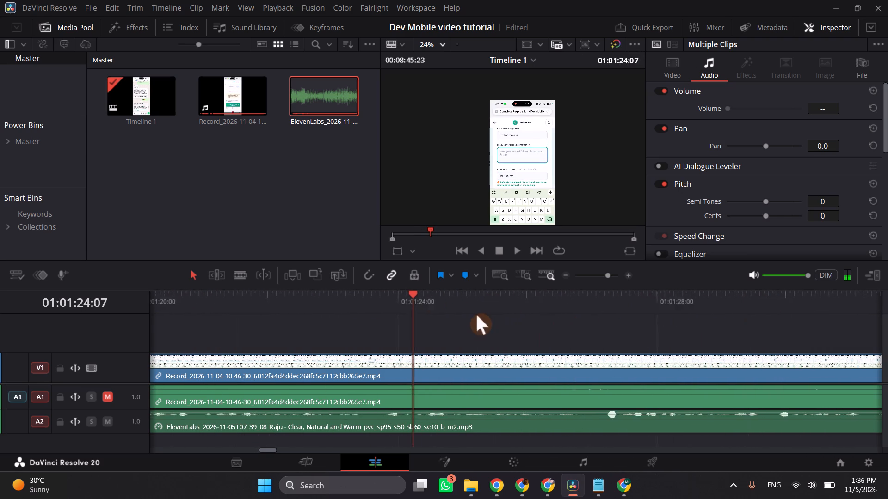
scroll(476, 315, left, 2)
drag(269, 292, 474, 316)
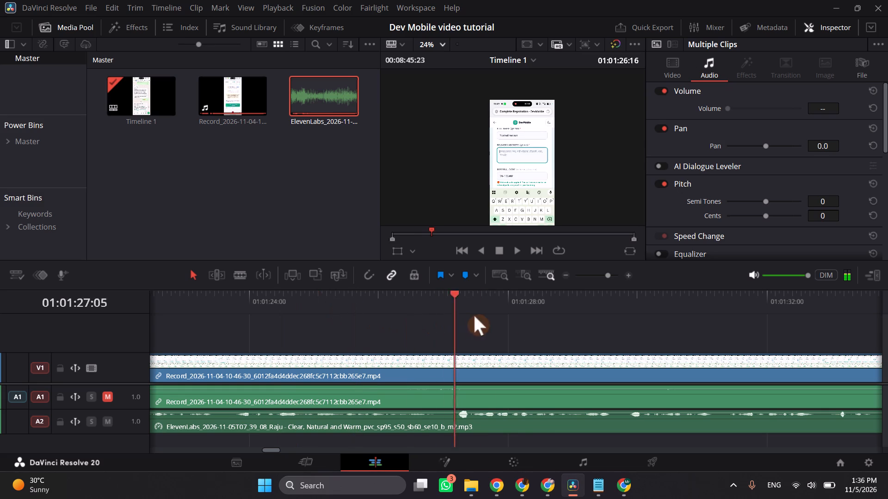
drag(474, 316, 710, 316)
scroll(658, 315, left, 1)
drag(385, 297, 588, 325)
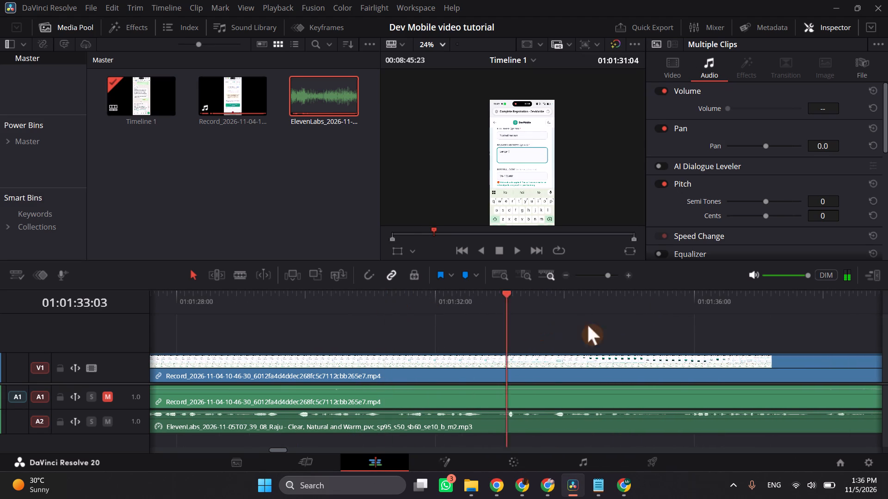
drag(588, 325, 686, 325)
scroll(686, 325, left, 1)
drag(361, 298, 703, 331)
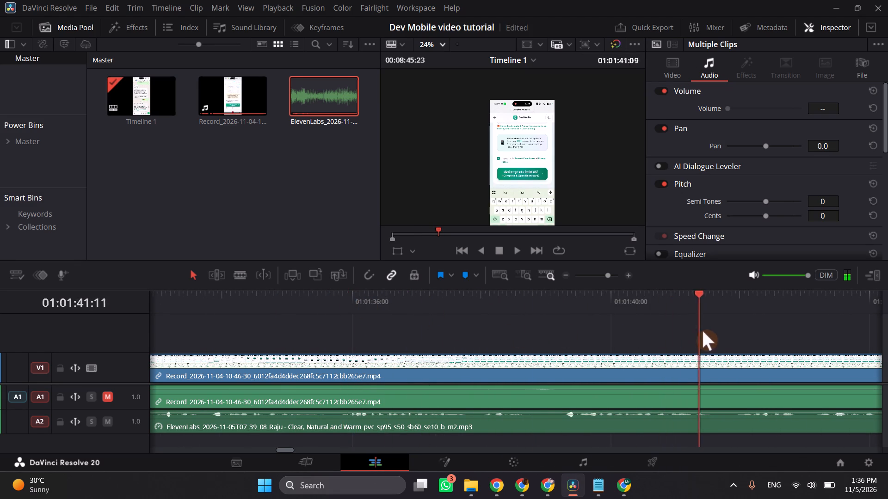
Scrub on from 01:01:41 to about 01:02:14, examining the form submission, the alert and the start of the photo selection.
drag(703, 331, 720, 332)
scroll(720, 332, left, 1)
drag(341, 295, 604, 304)
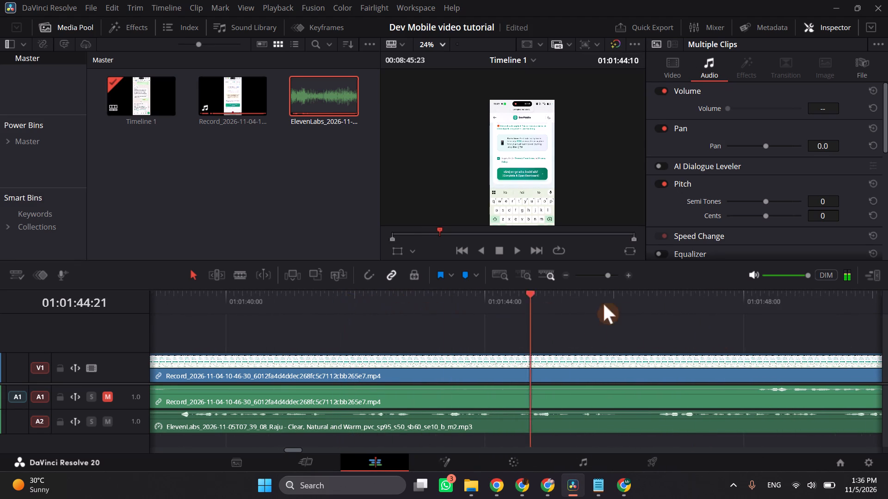
drag(604, 304, 673, 310)
scroll(669, 308, left, 2)
drag(181, 294, 620, 312)
scroll(615, 310, left, 1)
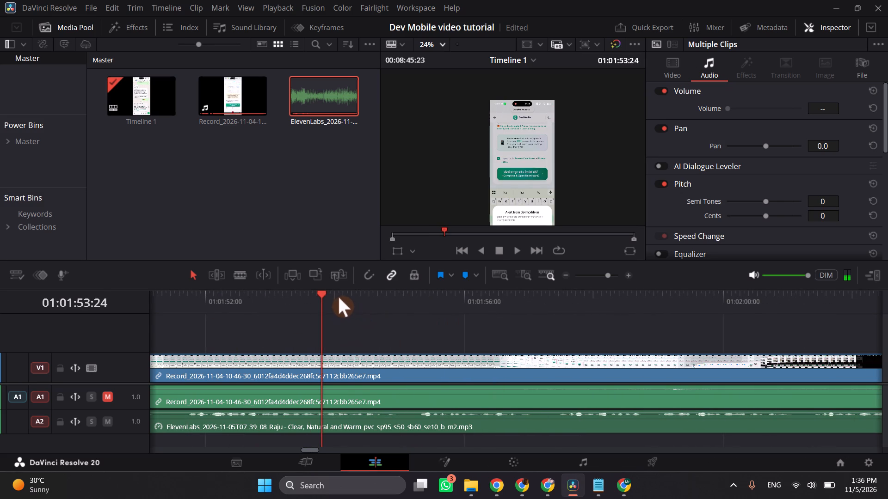
drag(333, 296, 666, 298)
scroll(666, 298, left, 2)
drag(258, 300, 289, 297)
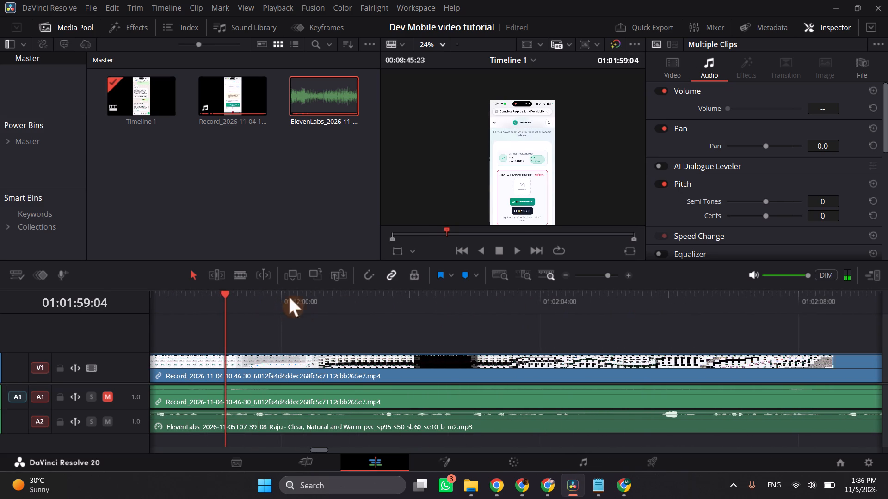
drag(289, 297, 642, 298)
scroll(642, 298, left, 2)
drag(298, 298, 721, 298)
scroll(721, 298, left, 1)
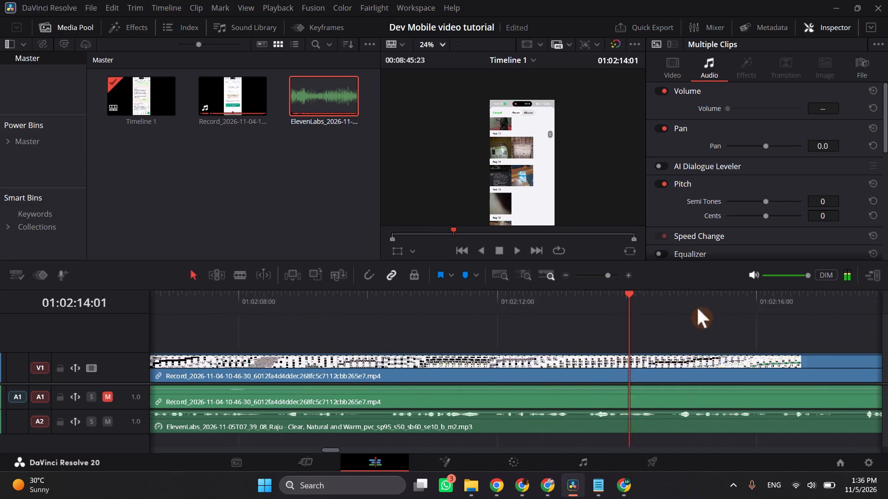
Scrub on from 01:02:14 to about 01:02:38, through the photo selection to the completed form.
scroll(697, 308, left, 1)
drag(317, 305, 725, 305)
scroll(721, 304, left, 2)
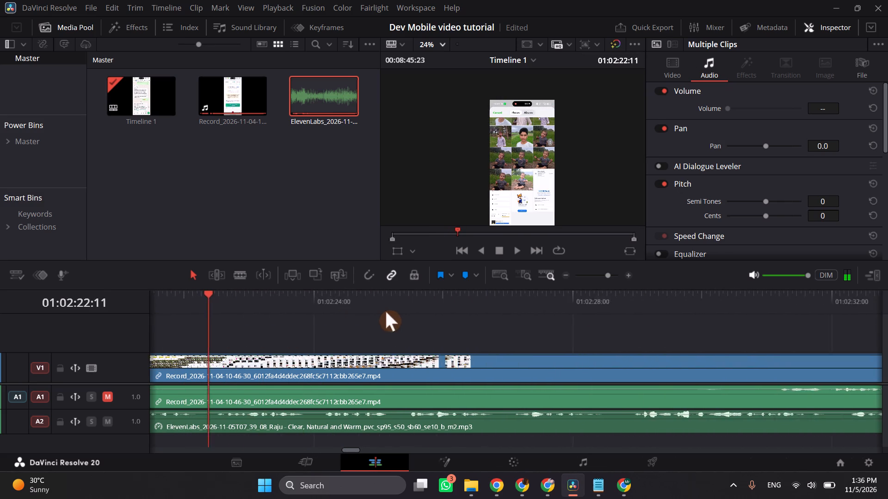
scroll(386, 311, left, 1)
drag(387, 311, 647, 303)
scroll(647, 303, left, 3)
drag(394, 301, 583, 297)
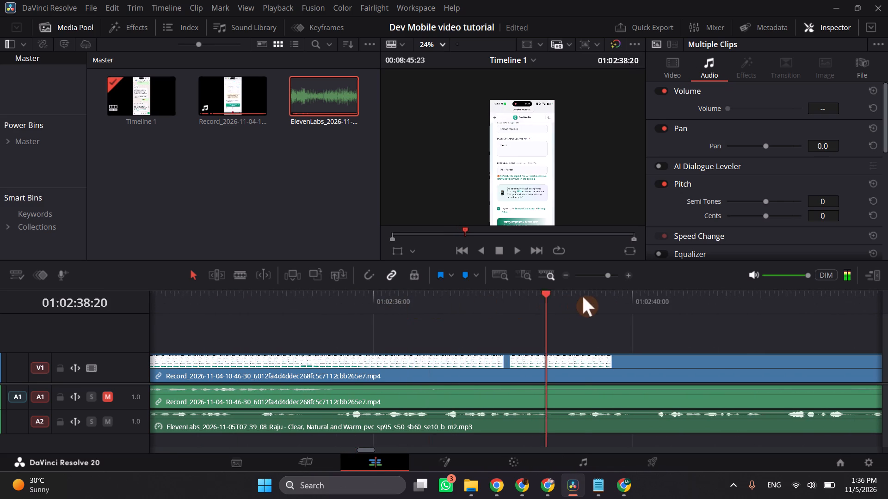
Scrub back and forth between about 01:02:30 and 01:02:34 to find where the completed form is shown.
drag(583, 297, 230, 298)
scroll(264, 291, right, 2)
drag(432, 299, 296, 304)
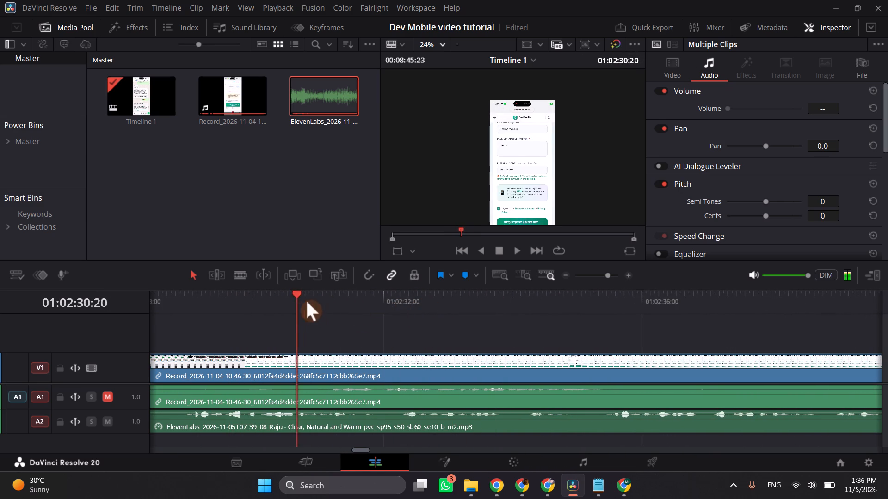
scroll(320, 301, right, 1)
drag(509, 300, 576, 310)
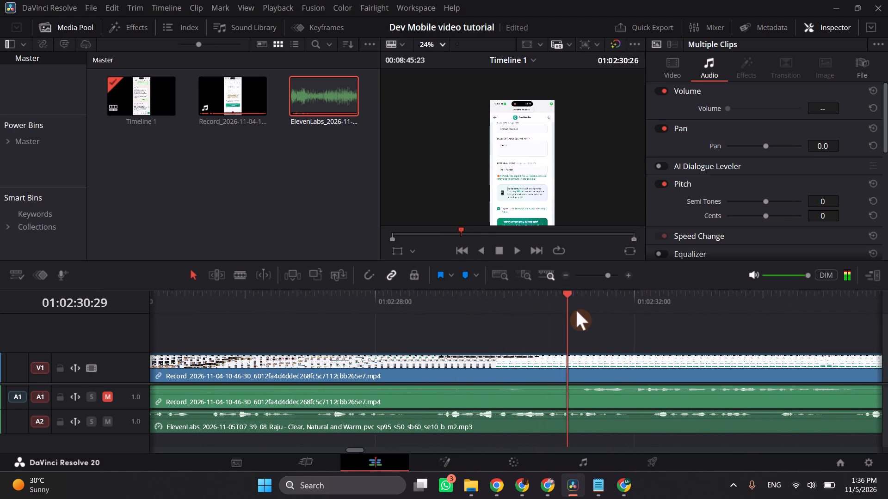
drag(576, 310, 766, 311)
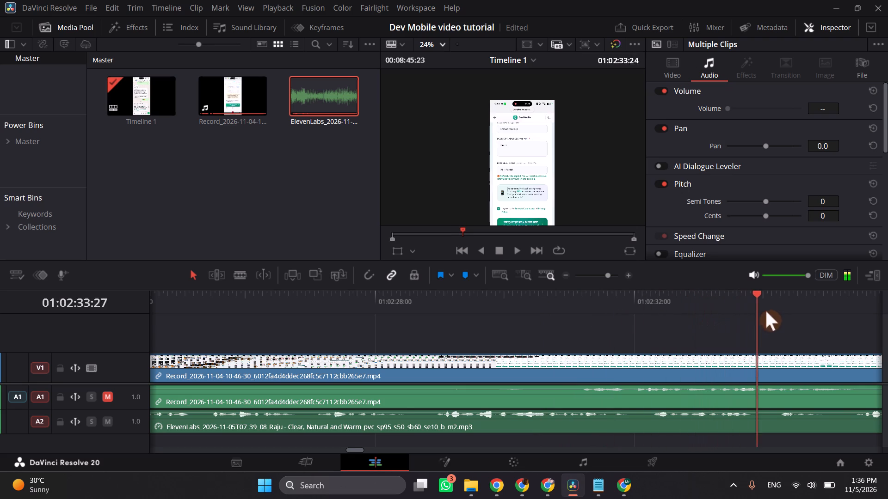
drag(766, 311, 766, 311)
scroll(766, 311, left, 1)
Enlarge the timeline viewer to 26% so the phone screen fills its height.
click(438, 49)
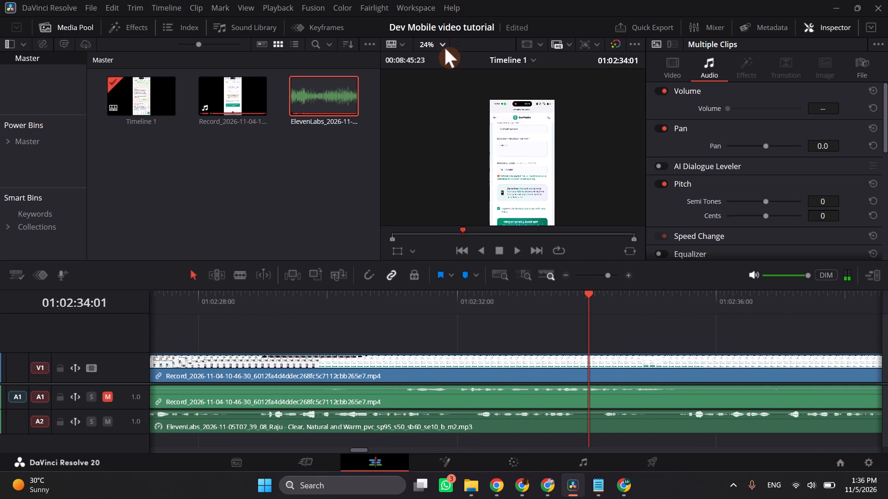
click(445, 48)
click(444, 66)
click(441, 48)
click(442, 58)
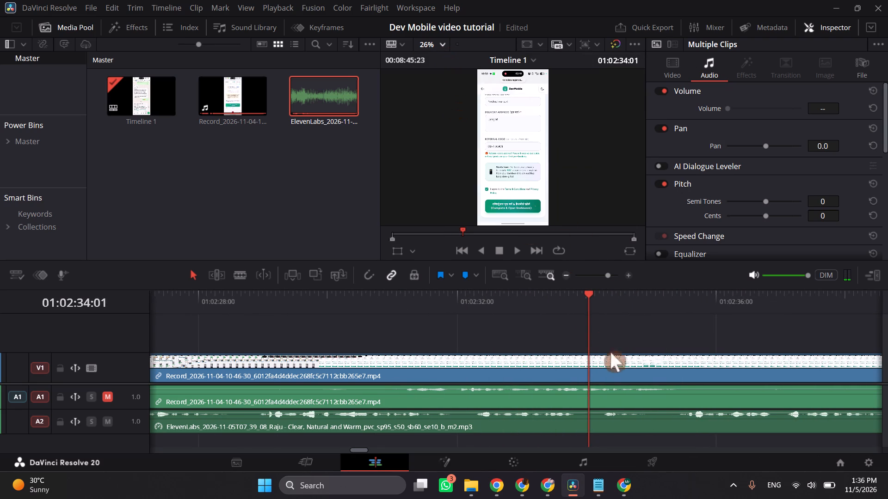
Split the recording at 01:02:33:14, delete the piece running from 01:00:59:14 to that cut and close the gap.
drag(587, 306, 569, 300)
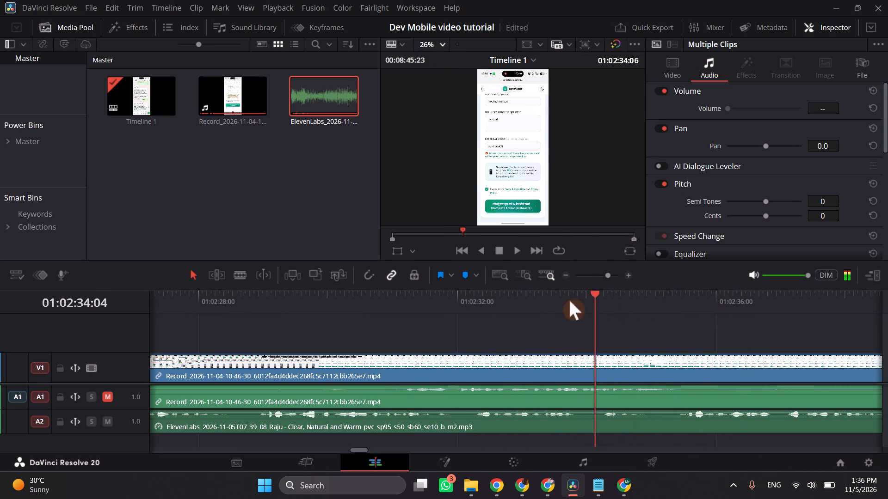
drag(569, 300, 551, 300)
click(551, 364)
key(ctrl+b)
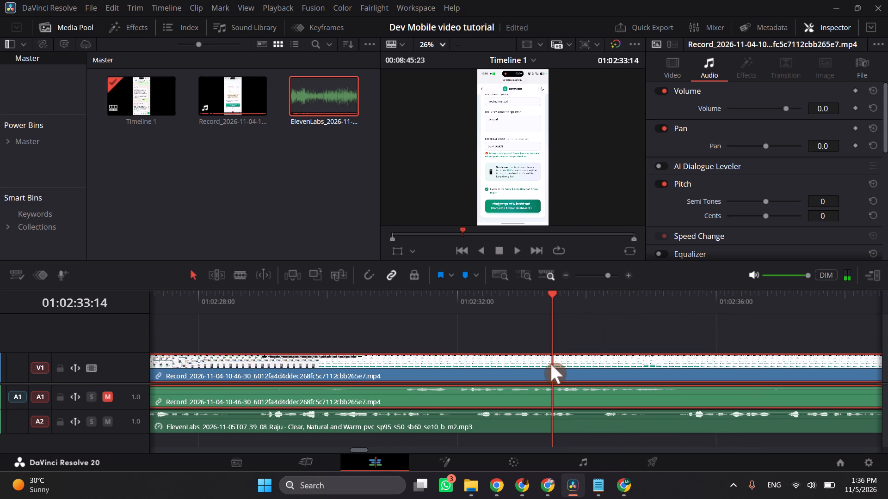
click(509, 367)
key(BackSpace)
click(509, 367)
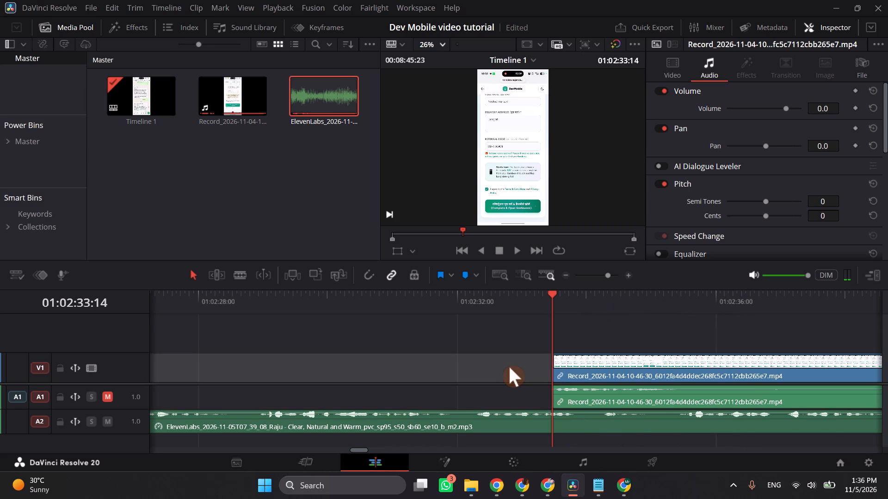
key(BackSpace)
Play repeatedly across the 01:00:59:14 join to about 01:01:00:27, checking the recording against the voiceover.
key(space)
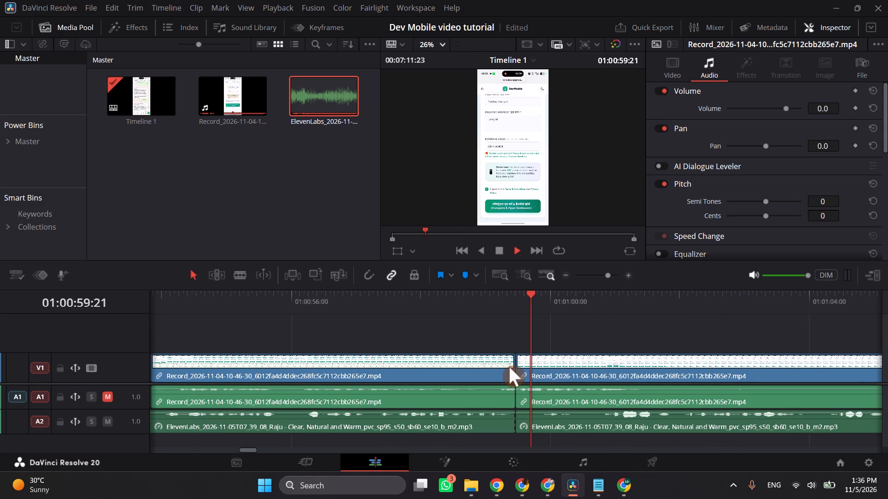
key(space)
click(476, 311)
key(space)
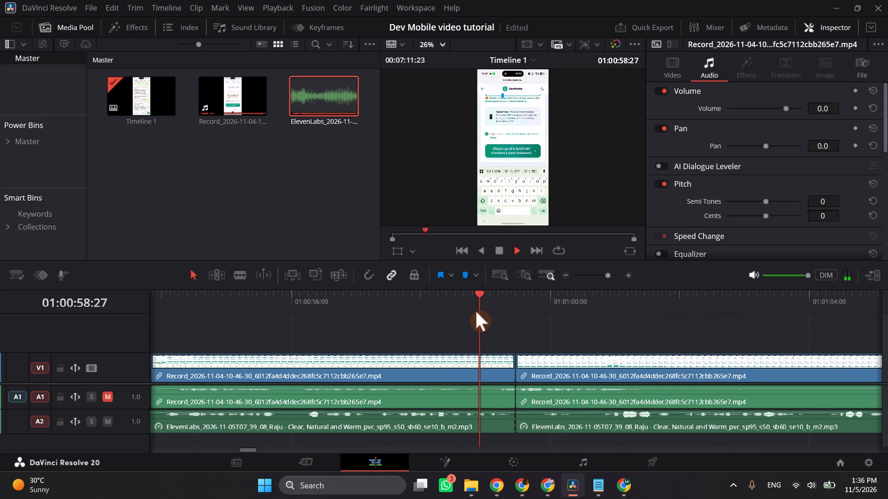
key(space)
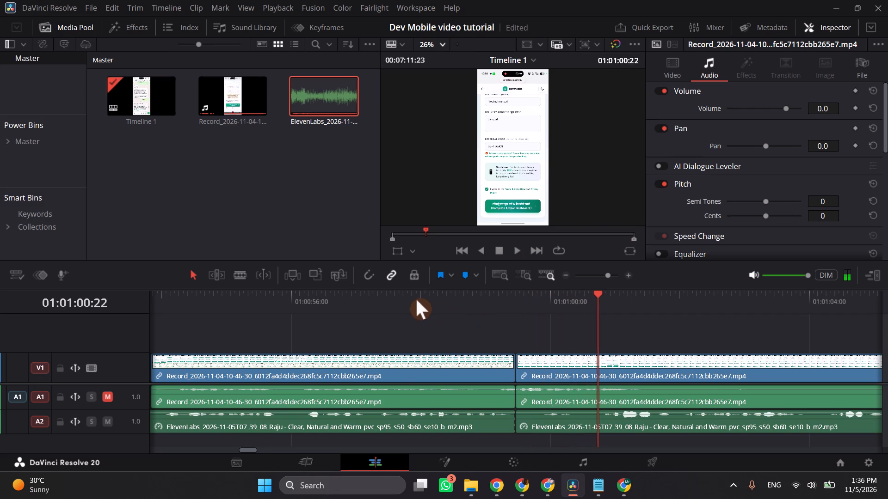
click(416, 299)
key(space)
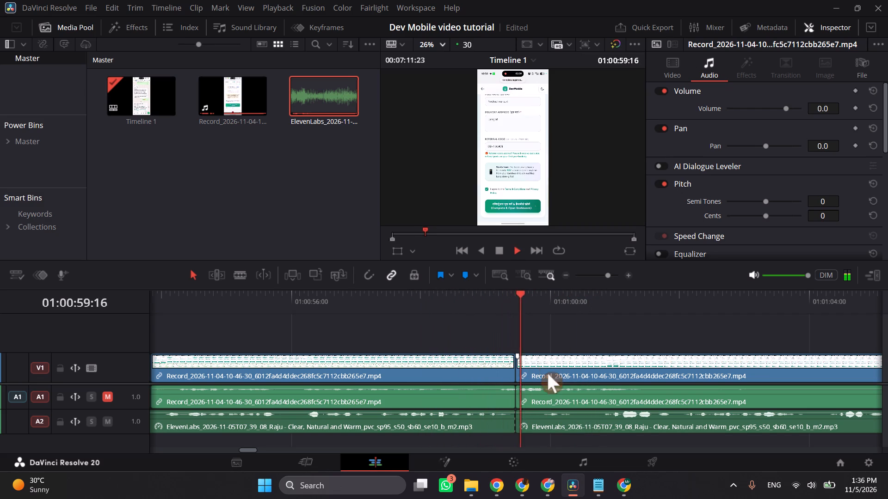
key(space)
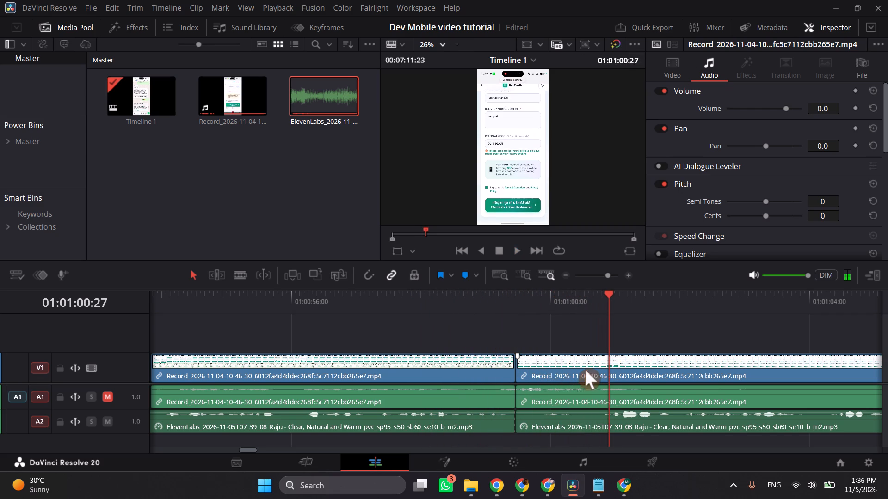
Split the recording and voiceover at 01:01:00:20, delete both short pieces back to 01:00:59:14 and close the gap.
click(592, 297)
click(577, 363)
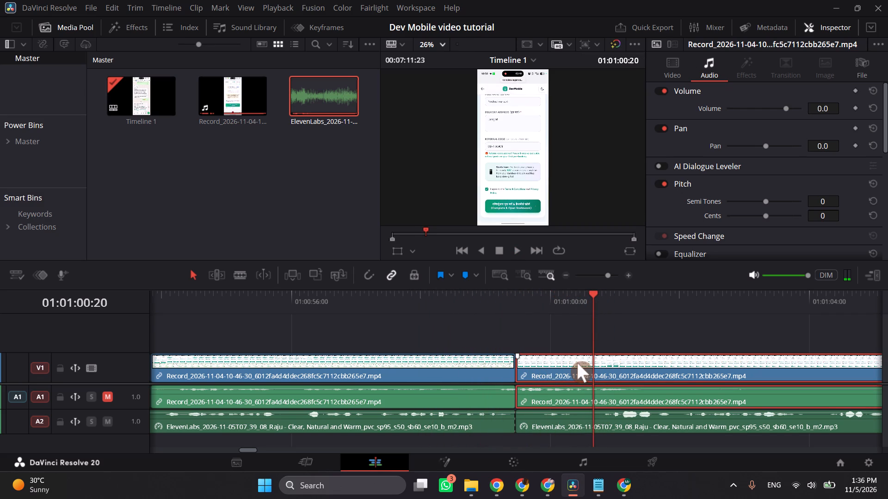
key(ctrl+b)
ctrl+click(578, 417)
key(ctrl+b)
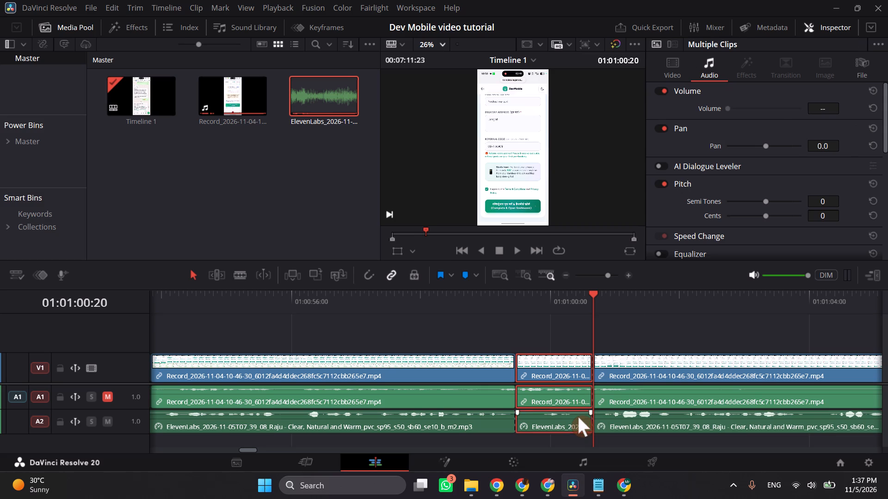
key(BackSpace)
click(564, 382)
click(561, 371)
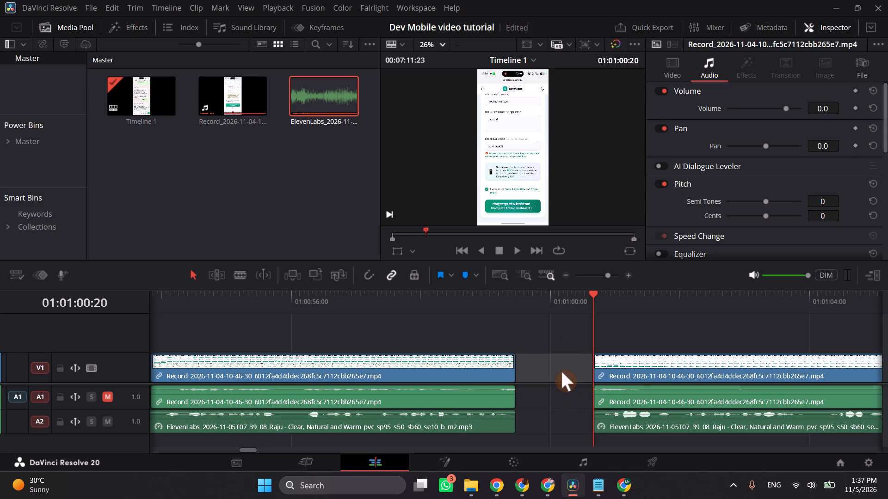
key(BackSpace)
Replay the join and move the following recording clip about 17 frames earlier, over the end of the preceding recording clip.
click(484, 311)
key(space)
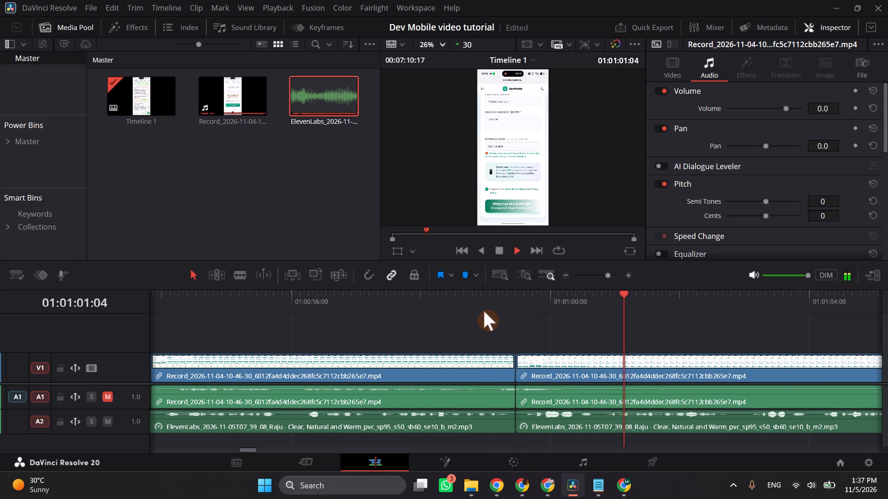
key(space)
click(493, 359)
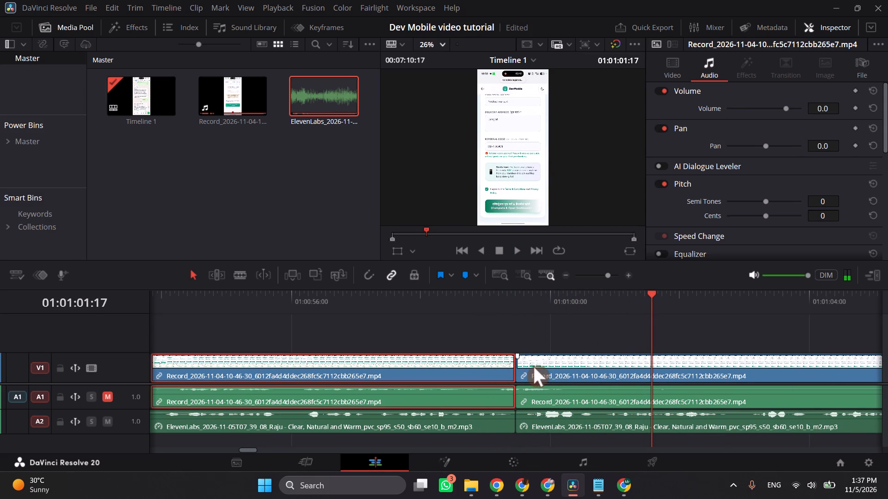
drag(534, 367, 495, 365)
Replay the join and move the following recording clip about 16 frames earlier, so it starts around 01:00:58:11.
click(451, 304)
key(space)
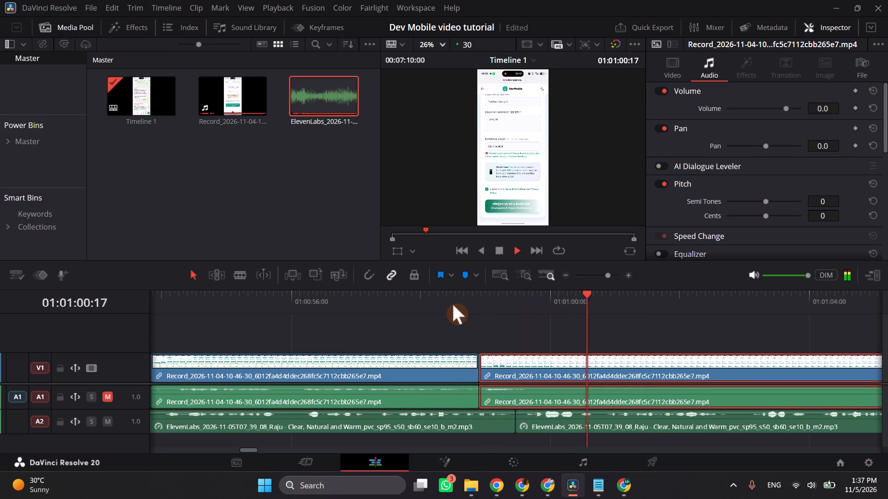
key(space)
drag(523, 363, 488, 362)
Replay the join and move the following recording clip 1 second earlier, so it starts around 01:00:57:11.
click(433, 302)
key(space)
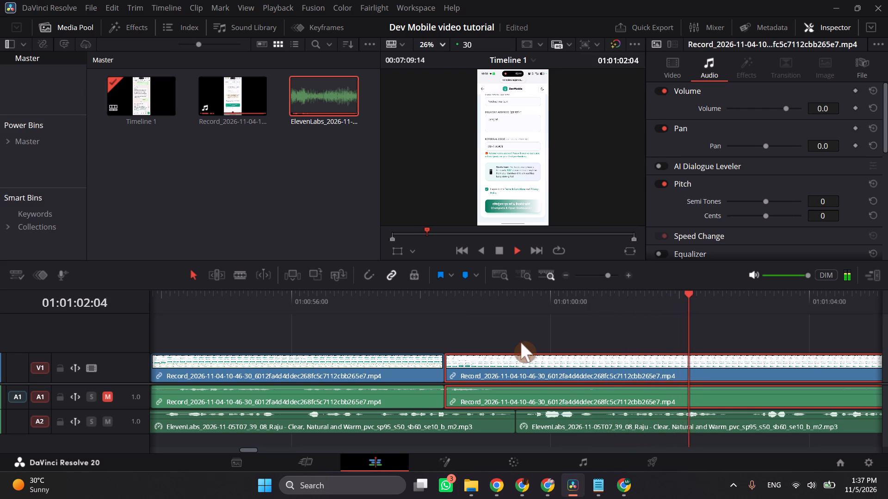
key(space)
drag(533, 366, 466, 363)
Replay the join, move the following recording clip about 13 frames later, and extend the preceding clip's end to about 01:00:58:01 over the gap.
click(350, 300)
key(space)
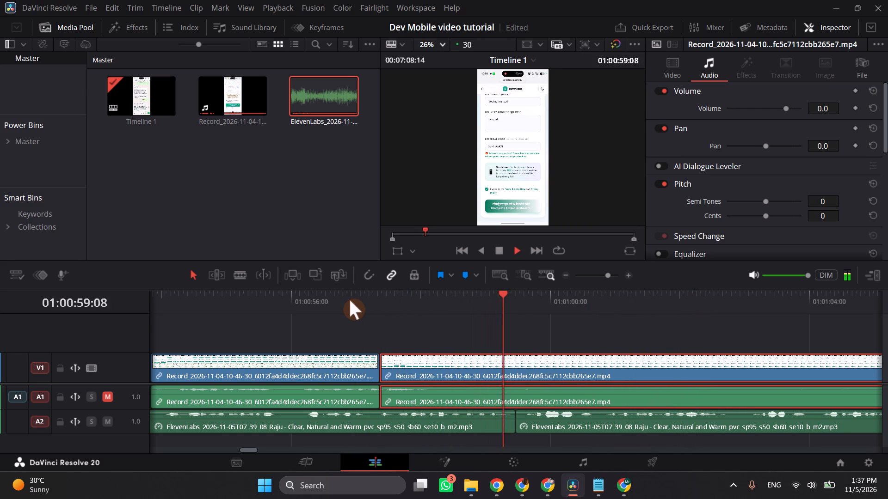
key(space)
drag(415, 365, 443, 366)
click(358, 363)
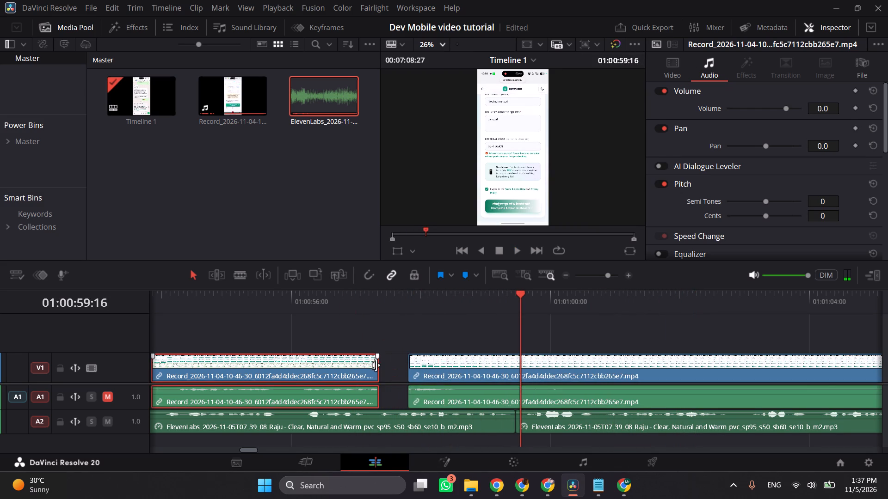
drag(376, 365, 419, 371)
click(419, 371)
Replay the join, split the recording at 01:00:59:28 and 01:01:06:26, and delete the piece between the two cuts.
click(414, 302)
key(space)
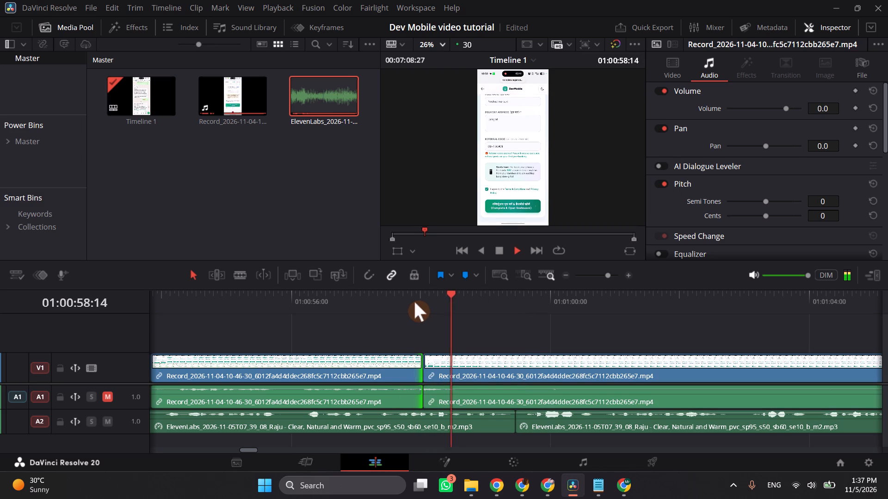
key(space)
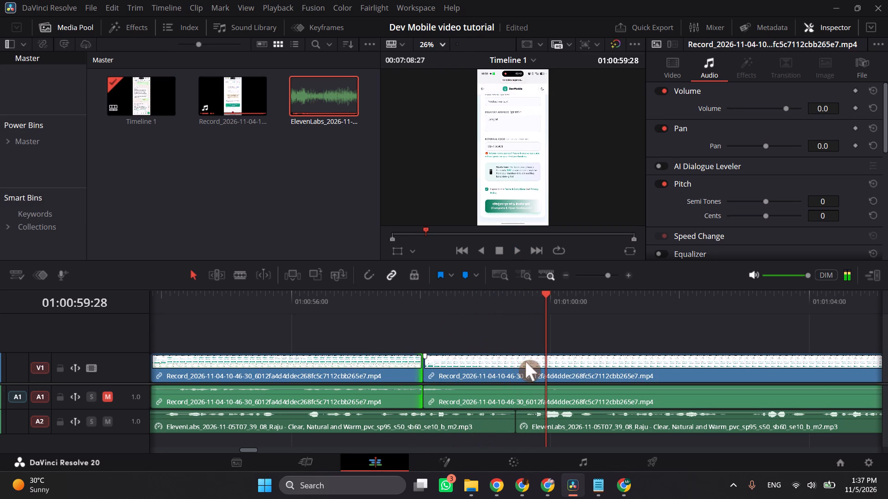
click(550, 367)
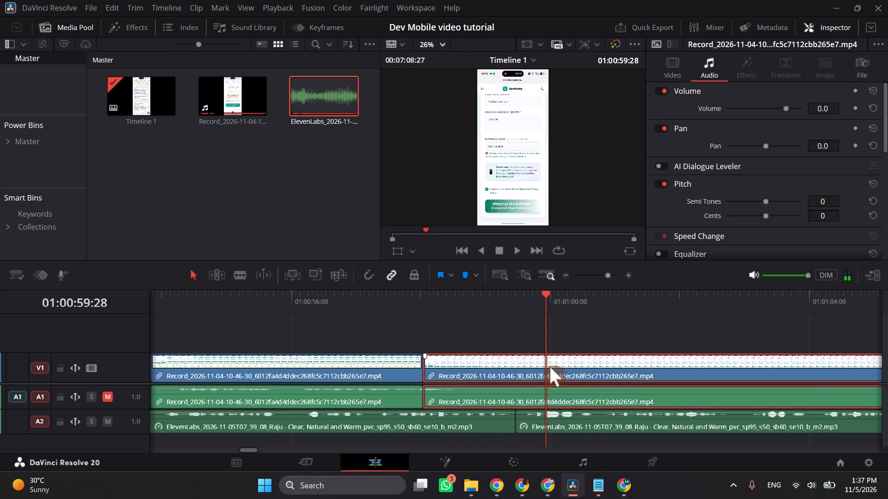
key(ctrl+b)
scroll(550, 367, left, 1)
drag(350, 309, 447, 315)
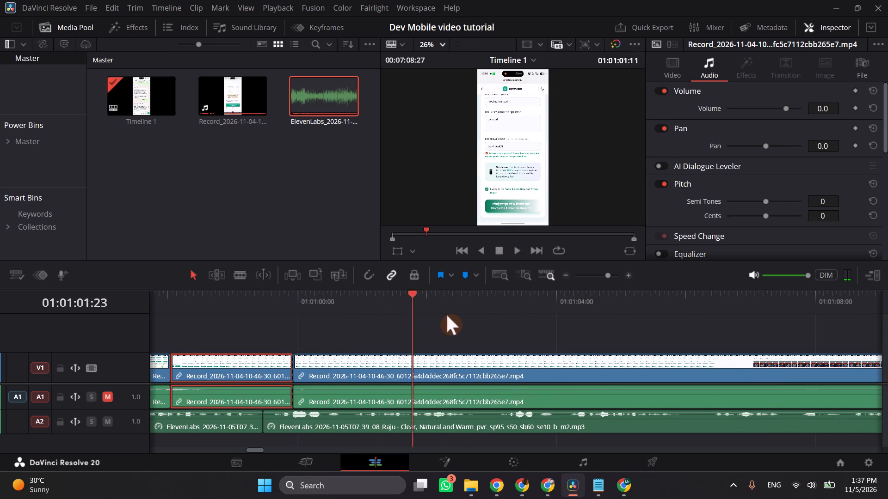
drag(447, 315, 742, 314)
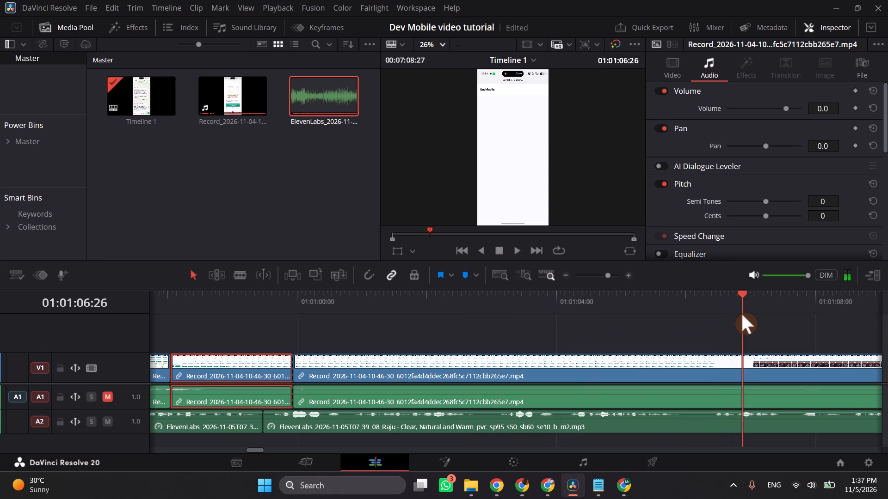
drag(742, 314, 743, 310)
click(743, 310)
click(692, 368)
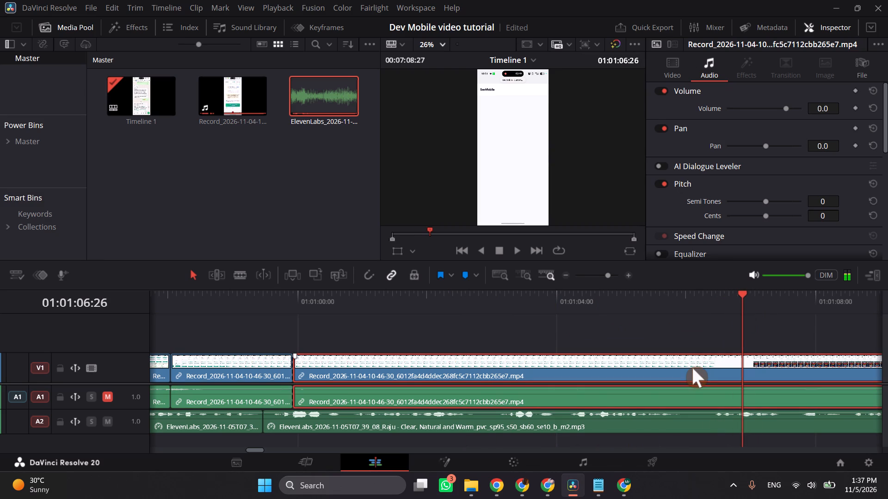
key(ctrl+b)
click(672, 361)
key(BackSpace)
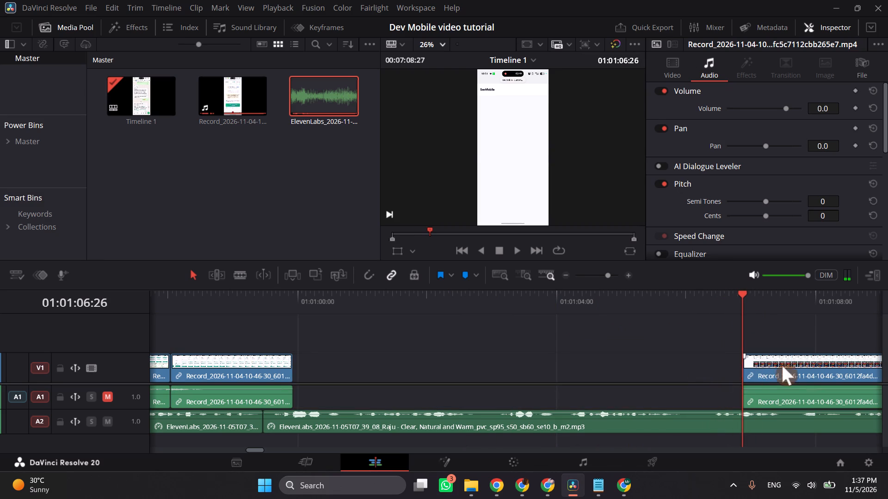
Move the remaining recording clip earlier on V1 to close the gap, so it starts around 01:00:59:28.
drag(782, 365, 480, 391)
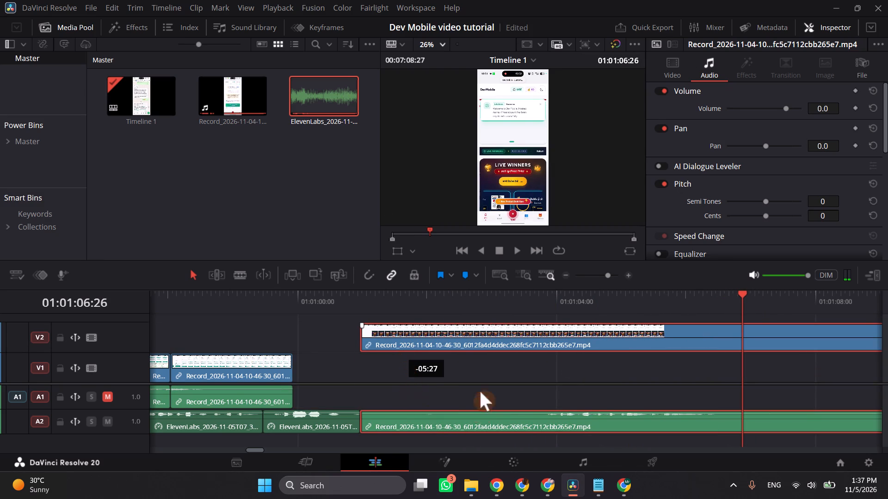
drag(480, 391, 481, 387)
click(481, 387)
click(473, 387)
drag(490, 376, 370, 373)
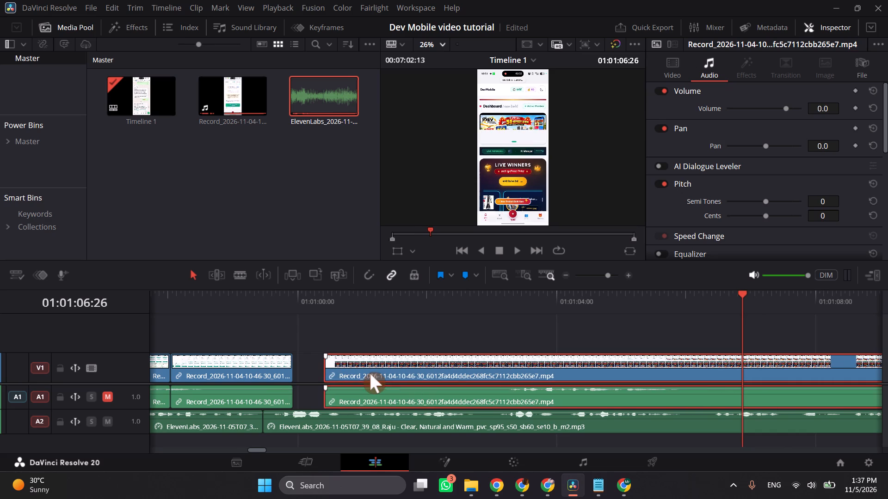
scroll(401, 372, right, 1)
drag(556, 371, 525, 367)
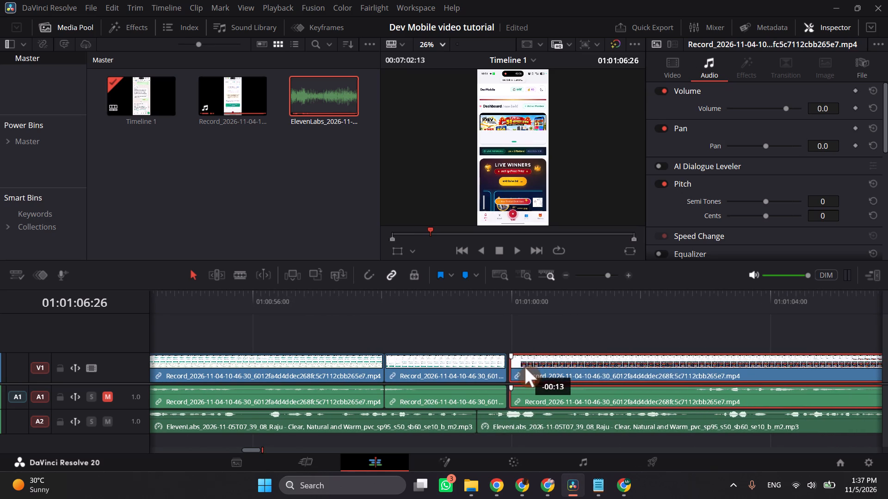
drag(525, 367, 524, 367)
Replay past the new join, trim about 8 seconds off the following recording clip's start, and move it back against the preceding clip.
click(475, 308)
key(space)
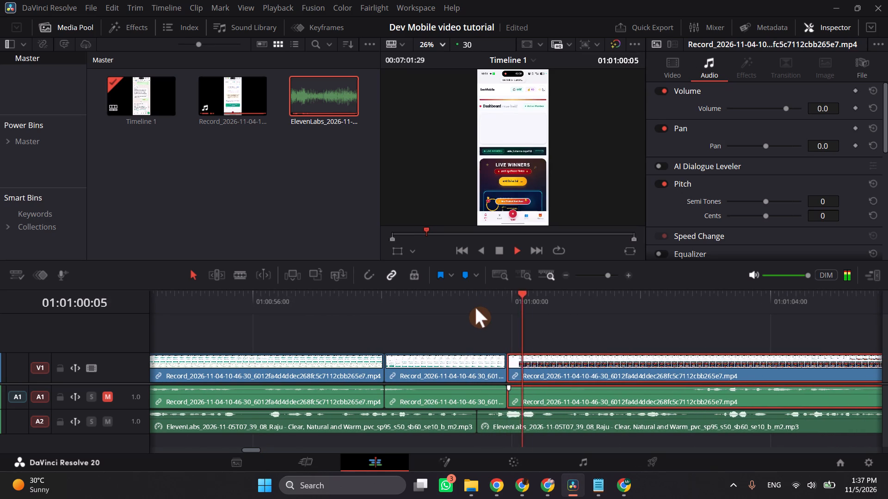
scroll(475, 308, left, 1)
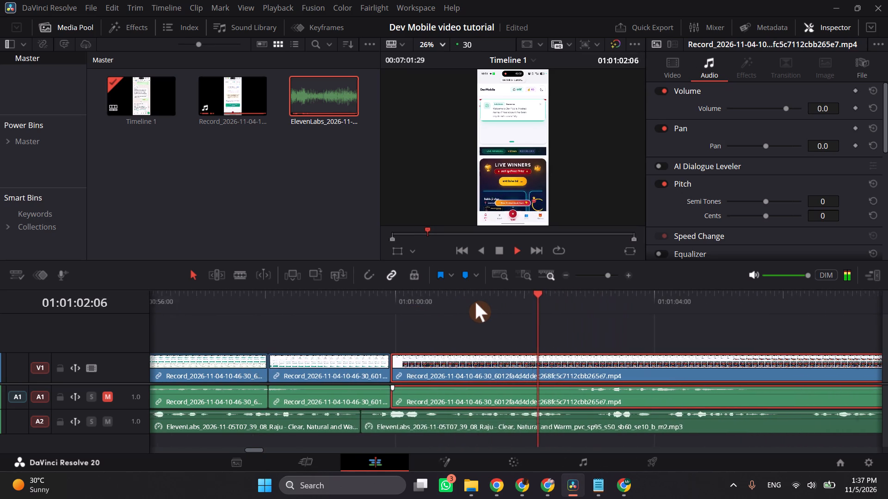
scroll(475, 302, left, 2)
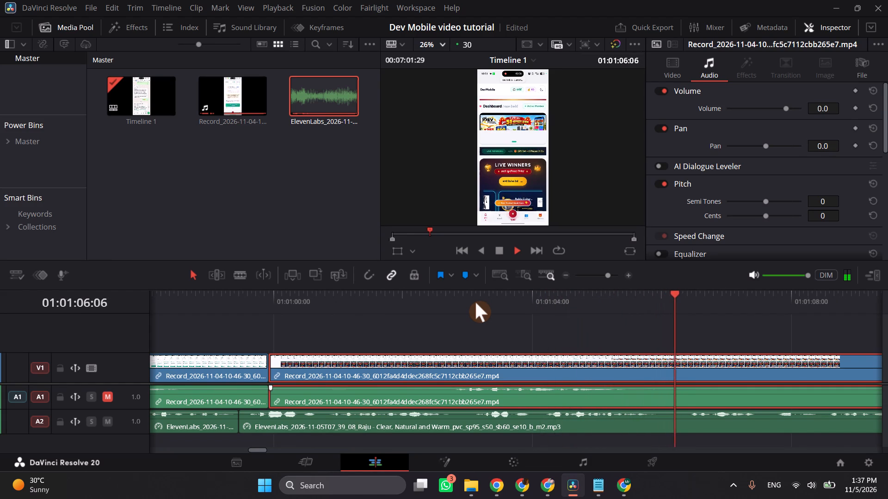
key(space)
drag(277, 363, 395, 374)
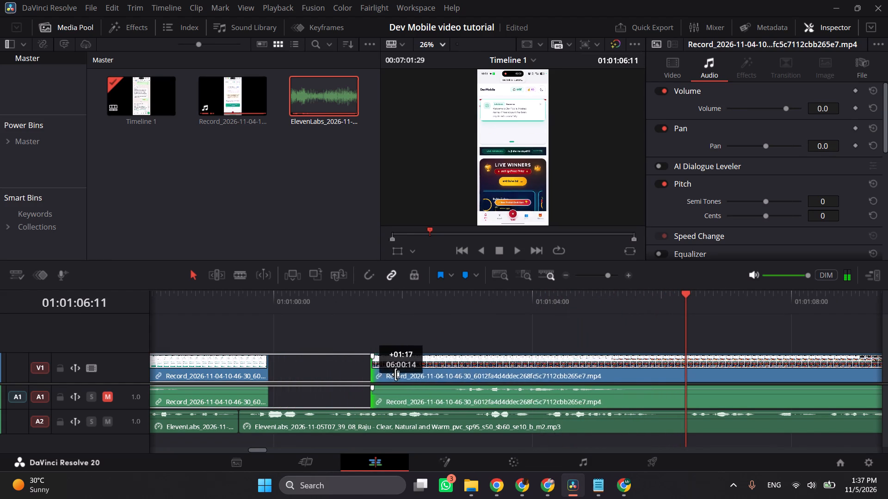
drag(395, 374, 689, 370)
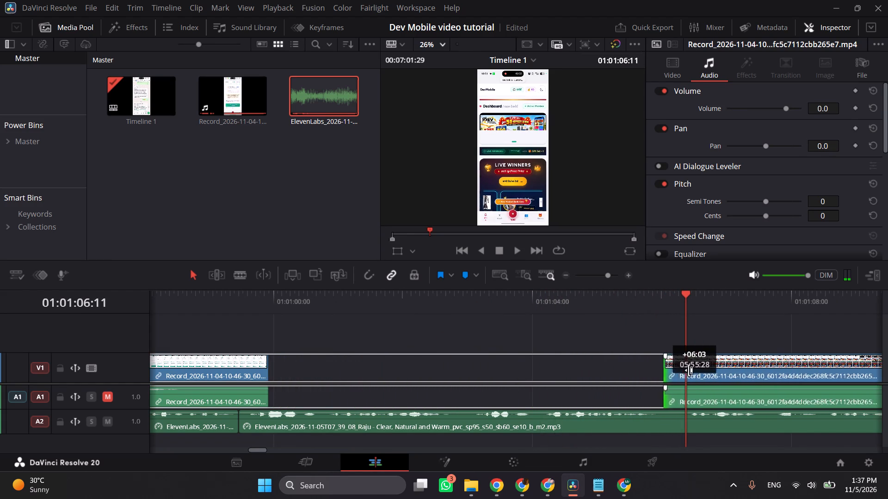
drag(689, 370, 818, 367)
drag(828, 367, 296, 371)
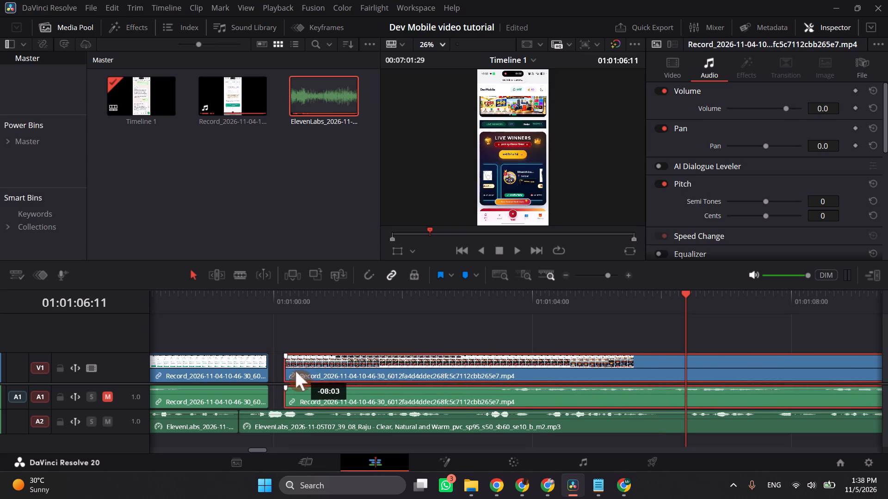
drag(296, 371, 291, 371)
Trim about 2.5 seconds more in total off the same recording clip's start, keeping it joined to the preceding clip at about 01:00:59:28.
drag(279, 370, 484, 370)
drag(522, 370, 314, 368)
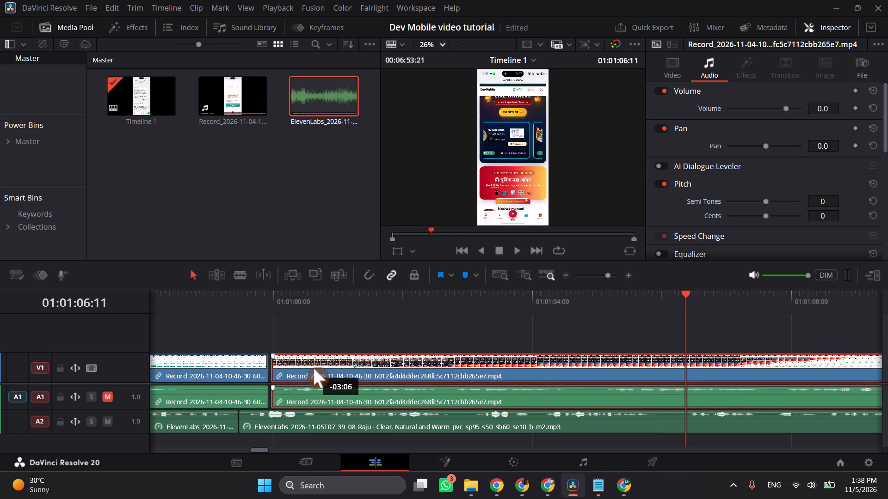
drag(314, 368, 361, 370)
drag(325, 368, 275, 367)
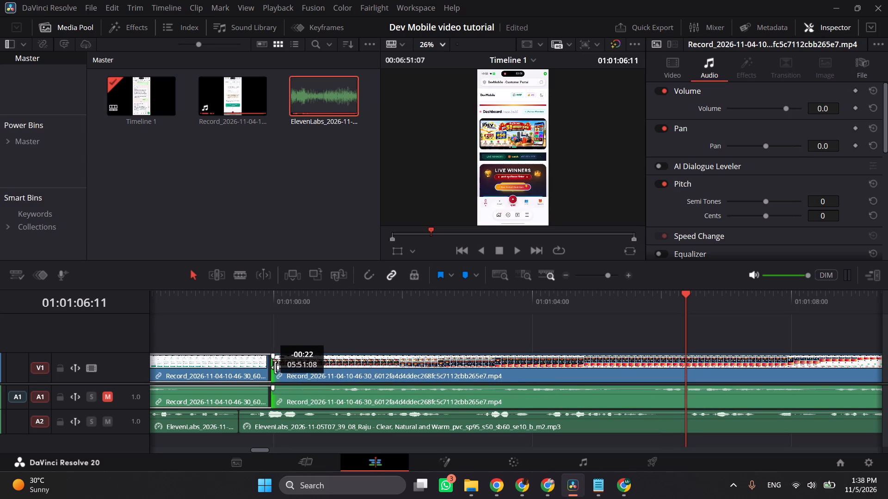
drag(275, 367, 273, 368)
Play from the join near 01:00:59:28 to about 01:01:14:16 to check the recording against the voiceover.
click(258, 315)
key(space)
click(253, 290)
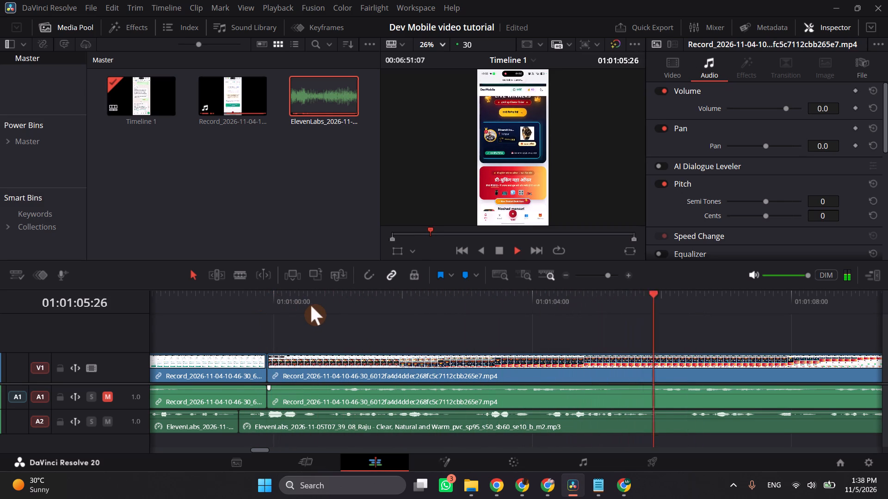
key(space)
scroll(311, 305, left, 1)
key(space)
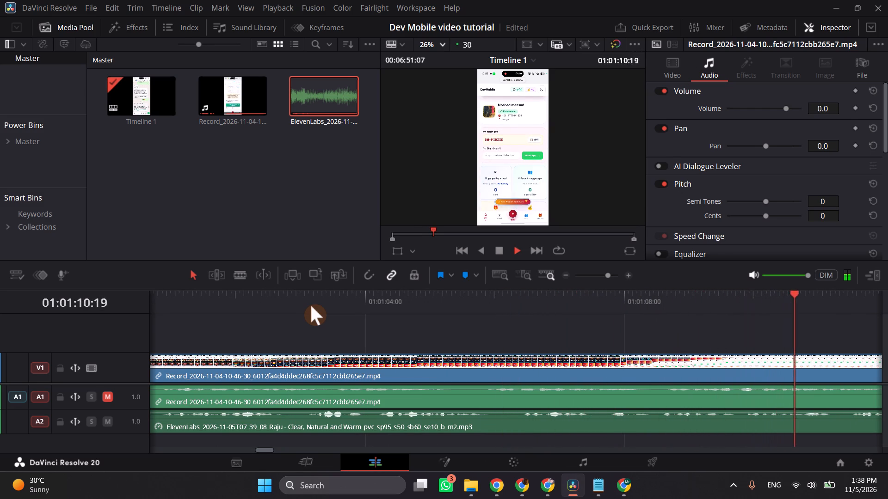
key(space)
scroll(311, 305, left, 1)
key(space)
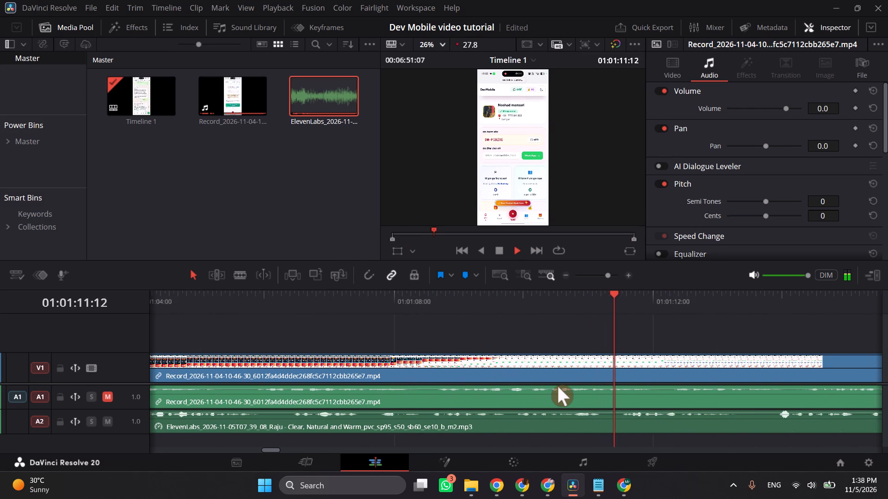
key(space)
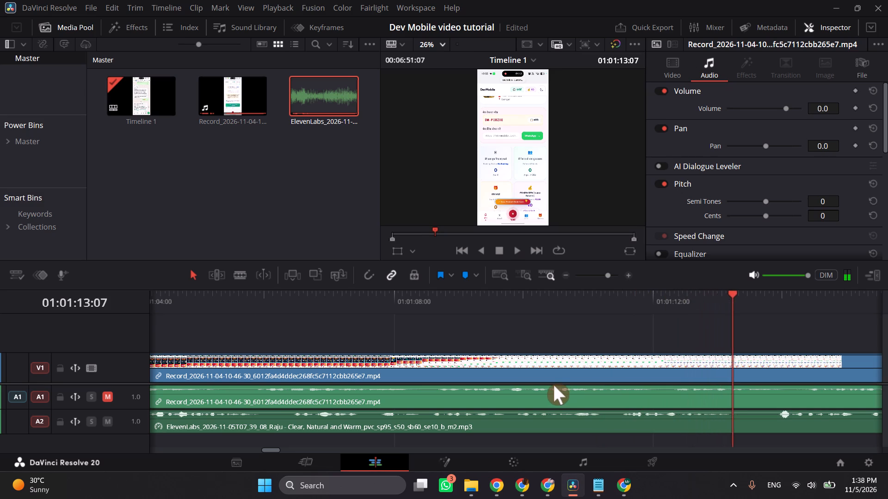
scroll(554, 385, left, 1)
key(space)
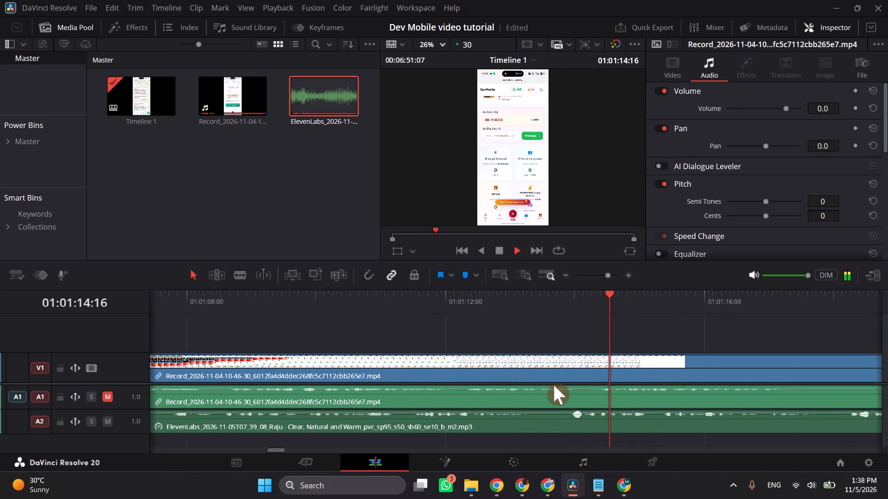
key(space)
Split the voiceover at 01:01:13:08, trim about 18 frames off the second part's start, and move it back to close the gap.
click(497, 311)
key(space)
key(space)
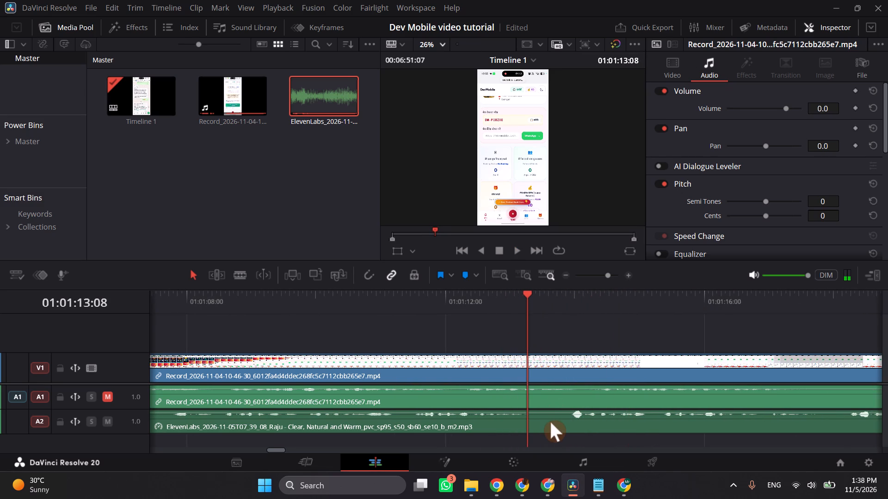
click(550, 421)
key(ctrl+b)
click(559, 491)
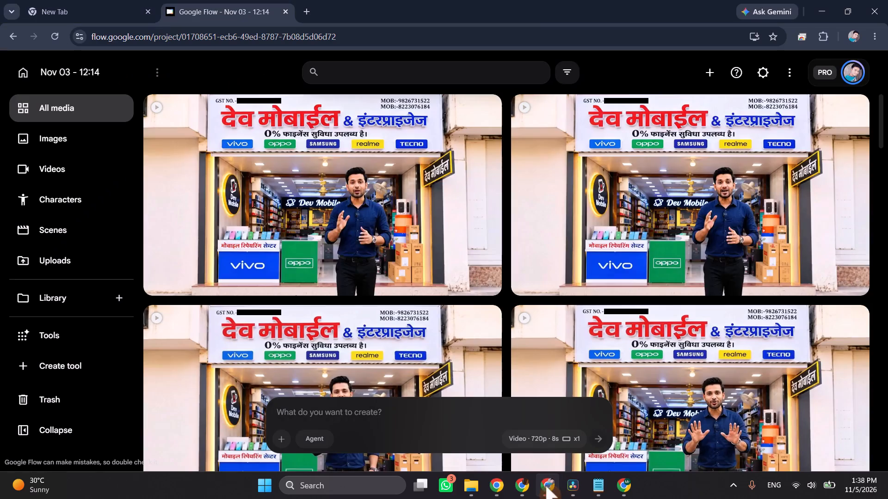
click(577, 487)
click(567, 428)
drag(535, 425, 542, 425)
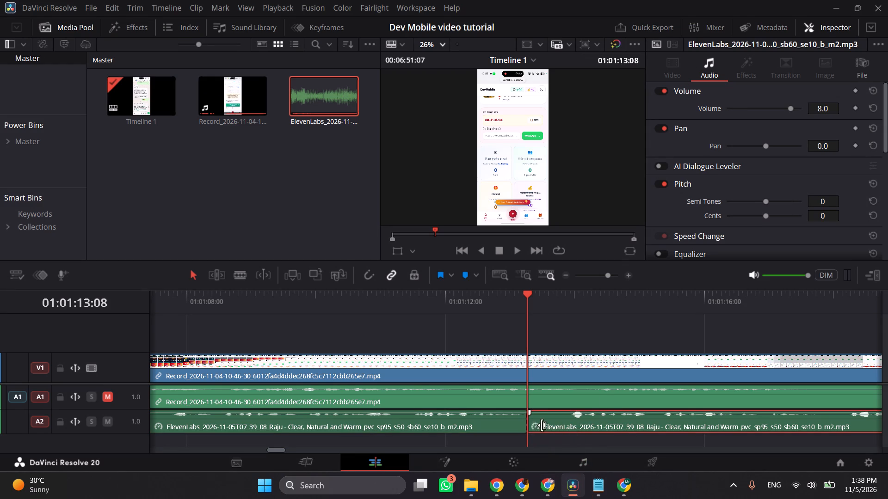
drag(542, 425, 573, 430)
drag(593, 426, 556, 425)
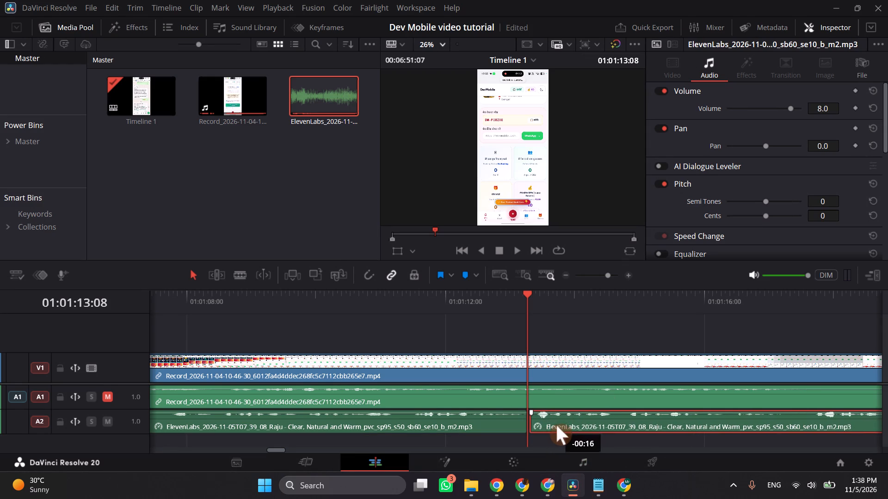
drag(556, 425, 555, 426)
Play from the new voiceover join at 01:01:13:08 to about 01:01:25:02, rechecking from 01:01:16, to compare the recording with the voiceover.
key(space)
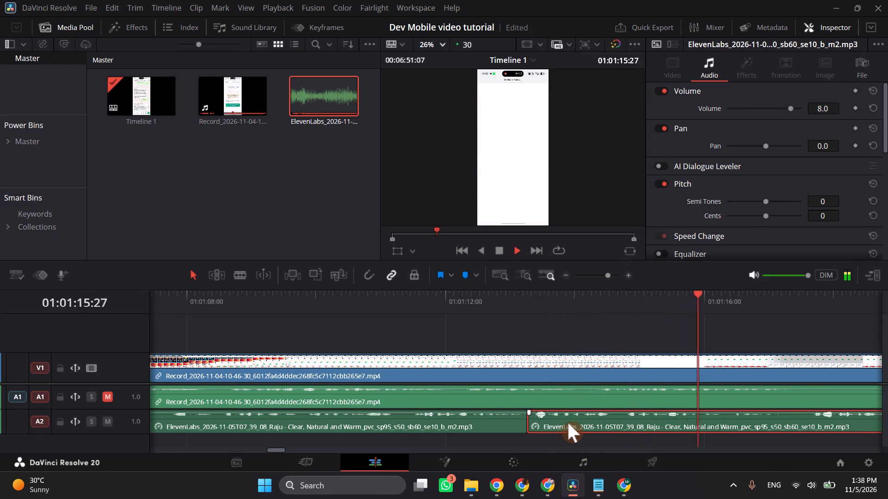
key(space)
scroll(568, 423, left, 1)
key(space)
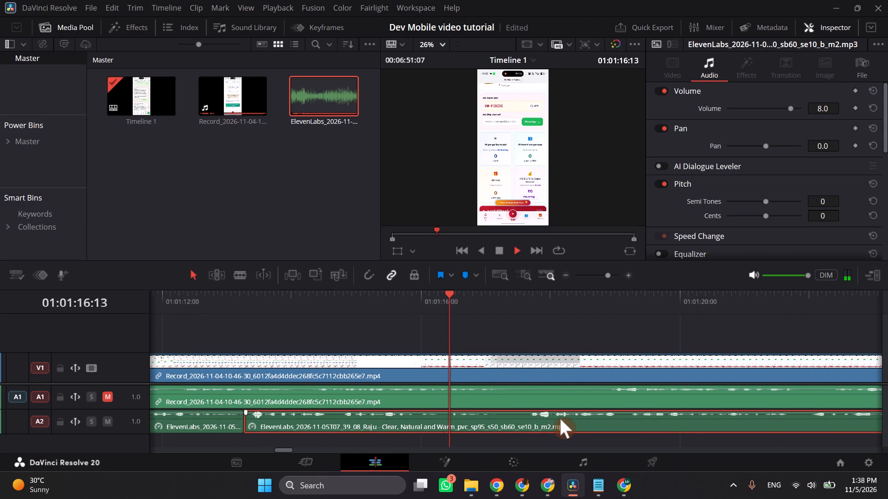
key(space)
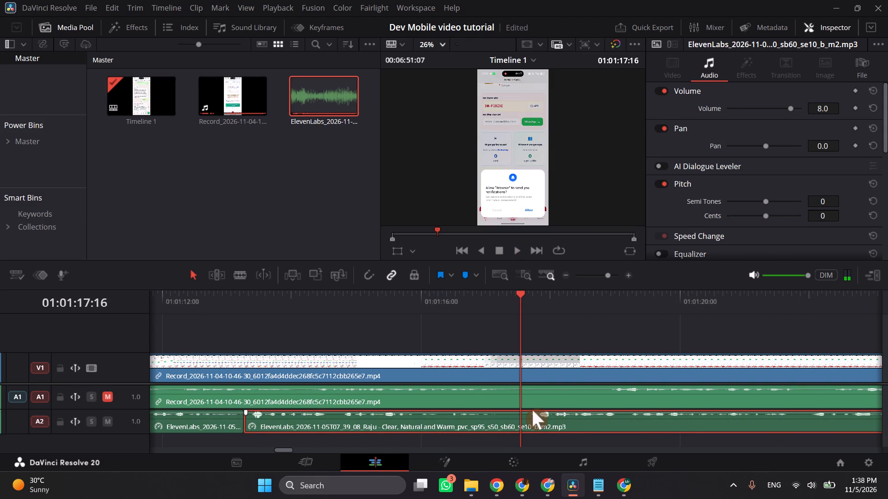
click(439, 316)
click(436, 305)
key(space)
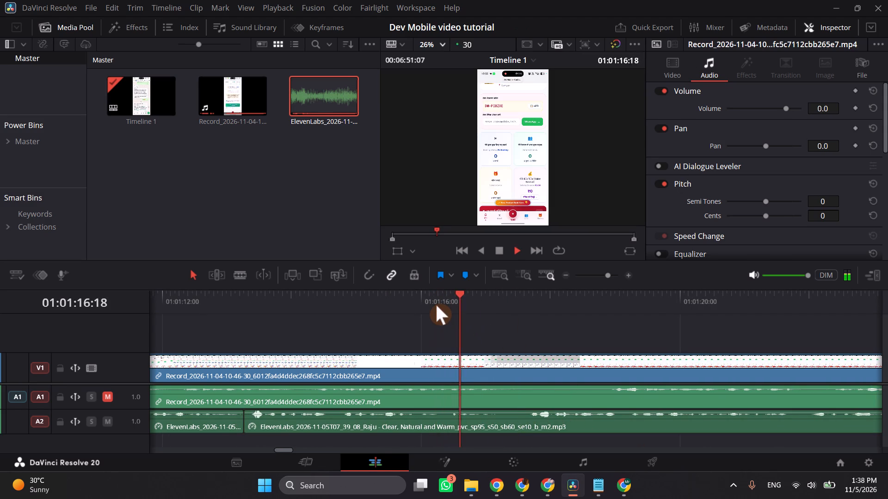
key(space)
key(space)
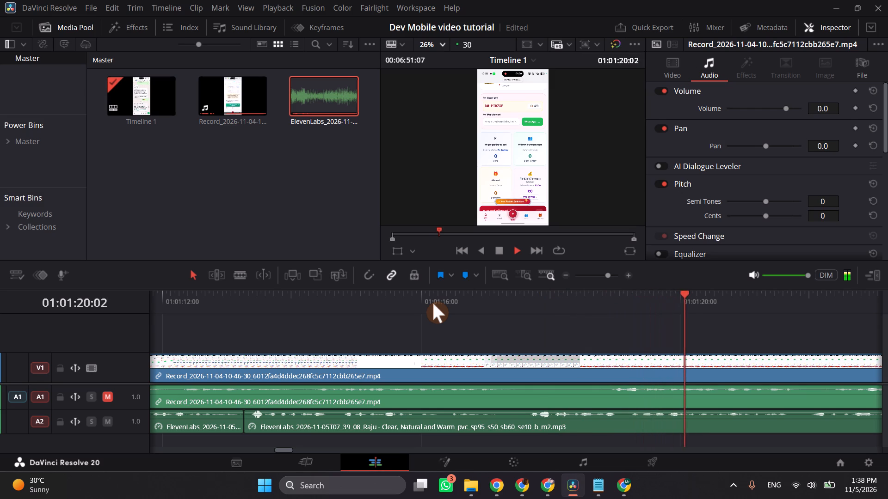
scroll(433, 303, left, 1)
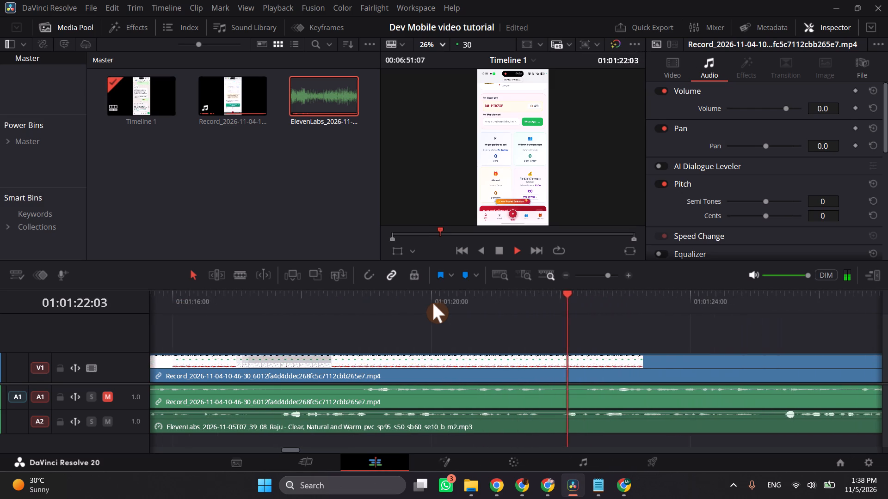
scroll(433, 303, left, 2)
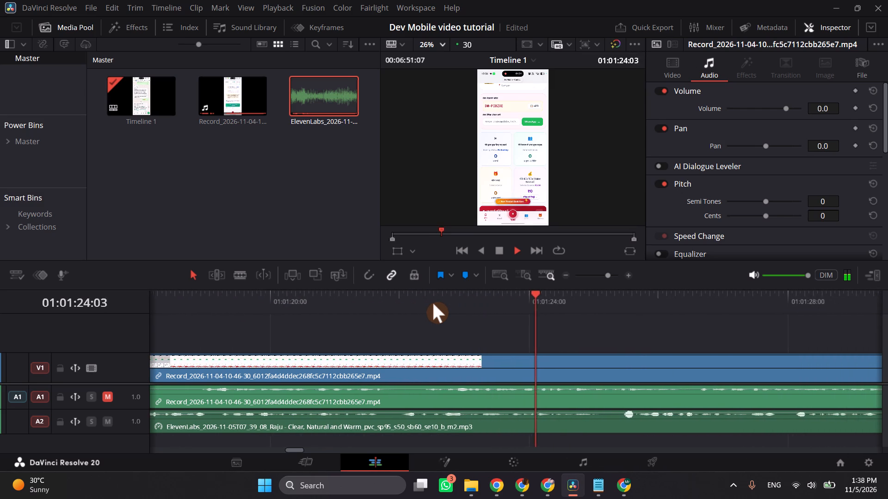
scroll(433, 303, left, 1)
key(space)
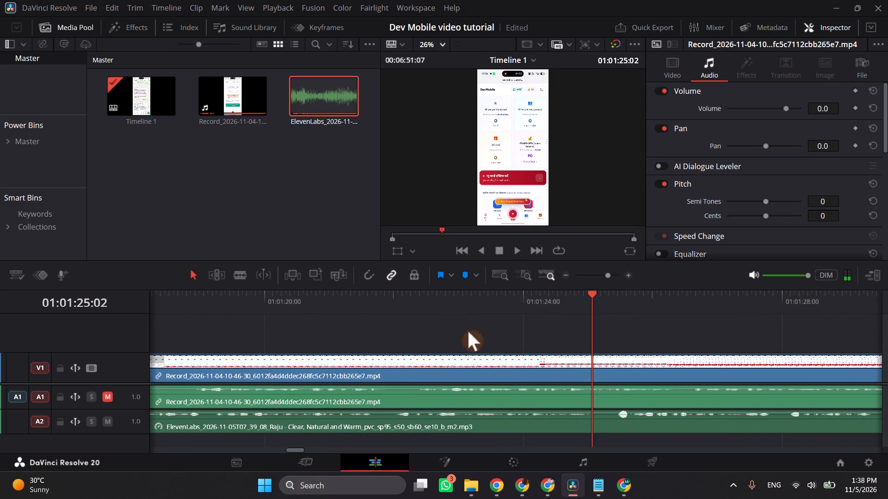
Continue playing from 01:01:25:02 to 01:01:37:00, listening for a pause to cut in the voiceover.
key(space)
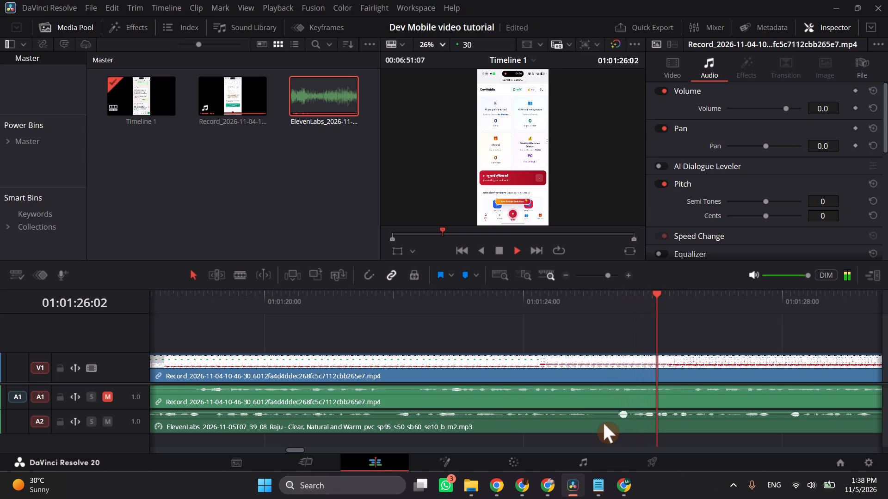
scroll(604, 423, left, 1)
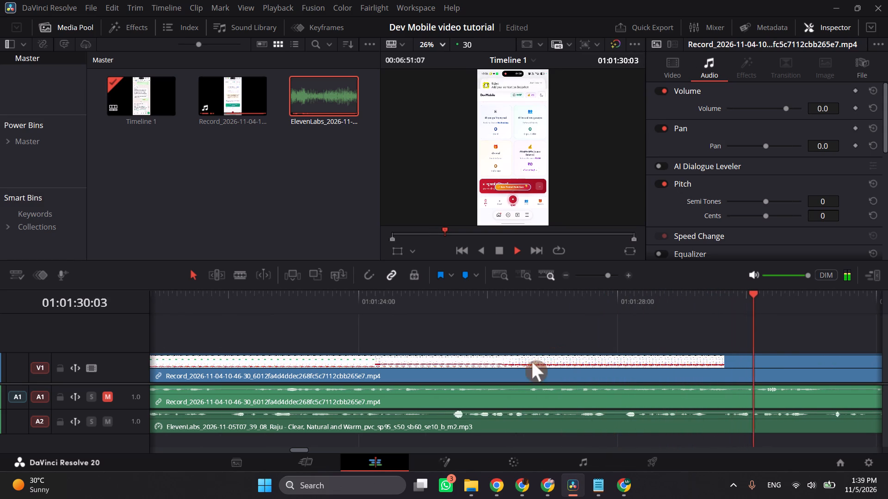
scroll(519, 247, up, 3)
scroll(499, 154, up, 2)
scroll(499, 152, down, 6)
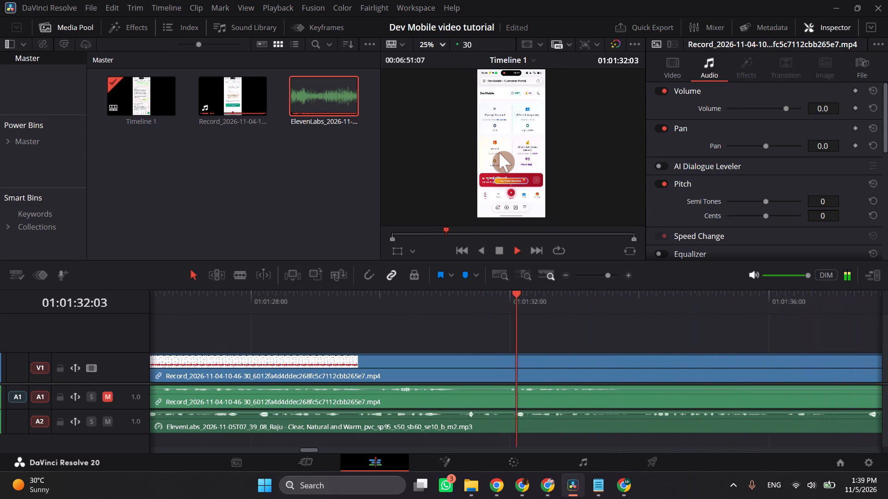
key(space)
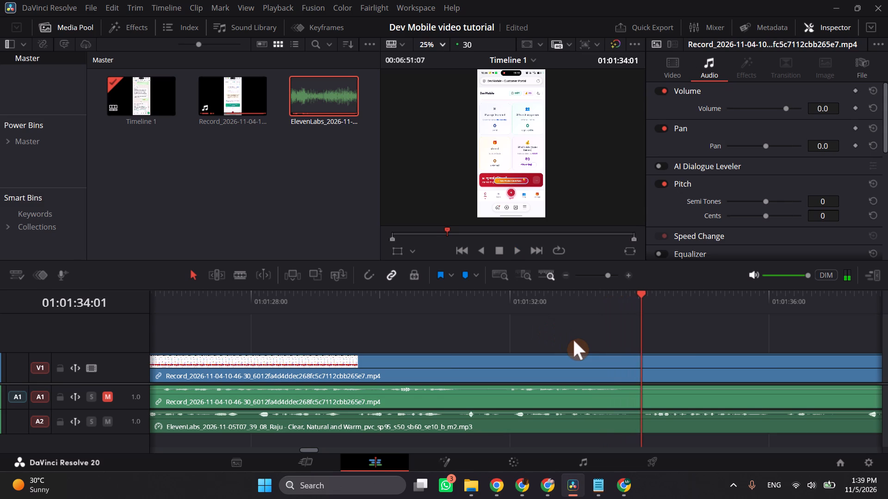
key(space)
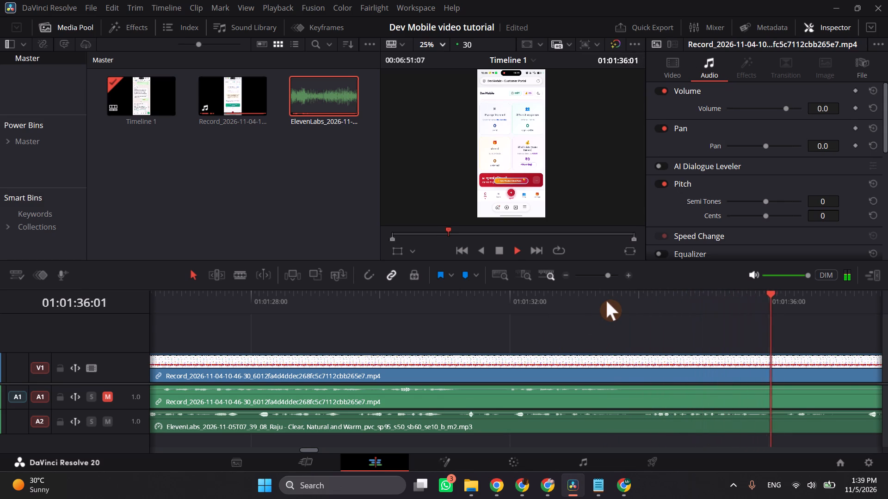
key(space)
scroll(606, 301, left, 1)
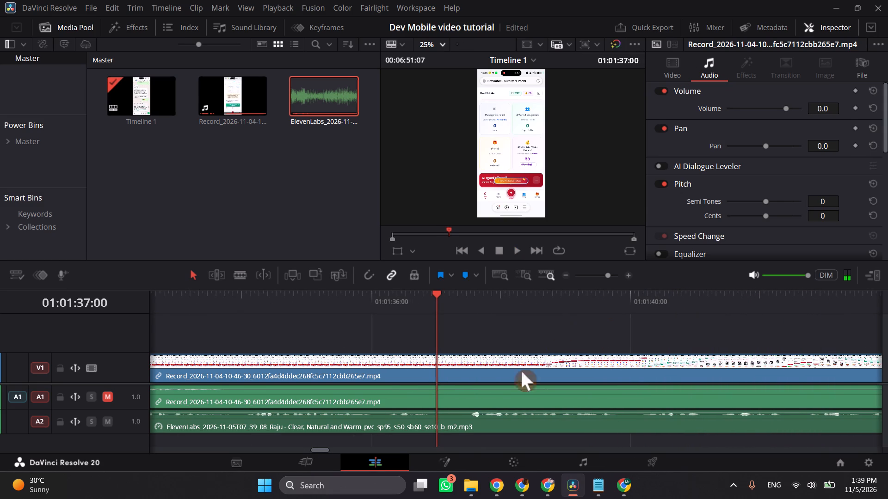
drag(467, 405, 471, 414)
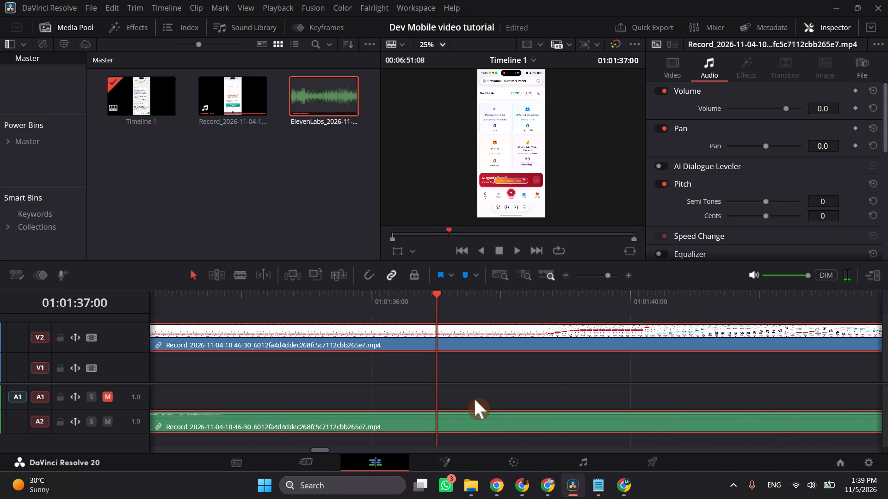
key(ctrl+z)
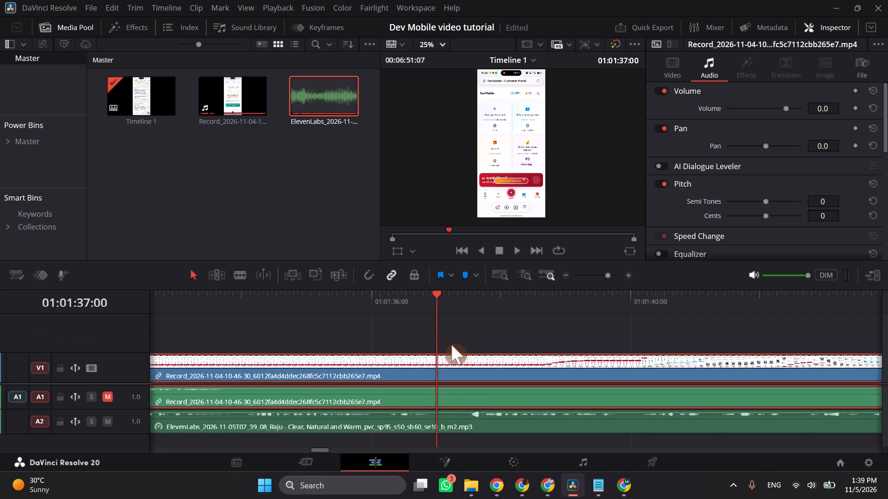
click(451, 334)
Split the voiceover at 01:01:37:00, trim about half a second off the second part's start, and move it back to close the gap.
click(454, 431)
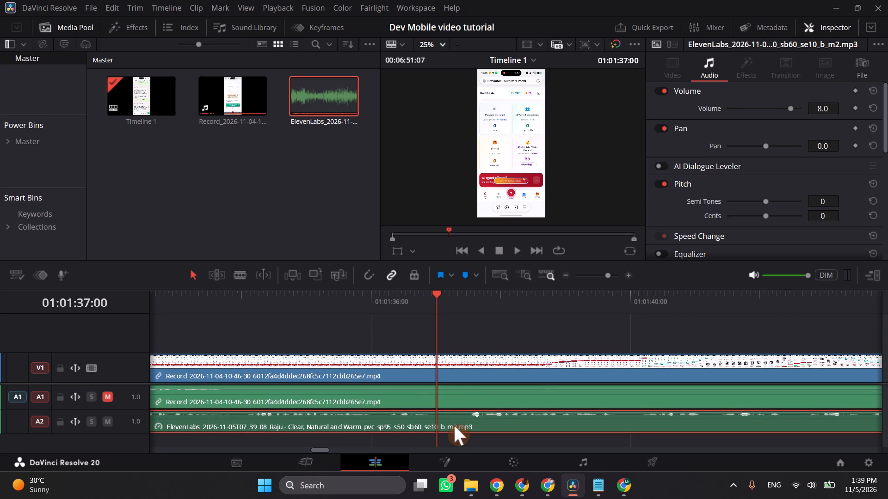
key(ctrl+b)
click(464, 422)
drag(443, 419, 466, 423)
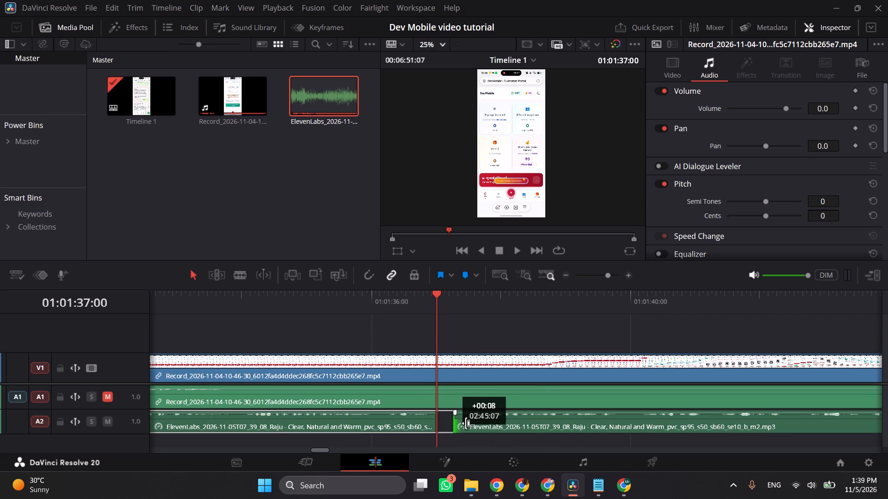
drag(466, 423, 473, 426)
drag(485, 430, 457, 426)
drag(457, 426, 452, 426)
drag(457, 424, 468, 424)
drag(469, 424, 482, 424)
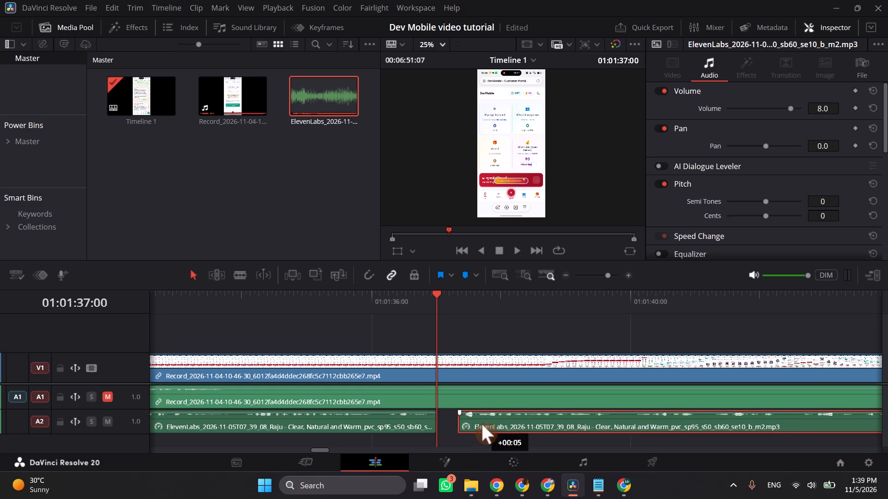
drag(482, 424, 457, 427)
Play on to 01:01:39:12, split the voiceover there, trim about 8 frames off the new part's start, and move it back against the preceding part.
key(space)
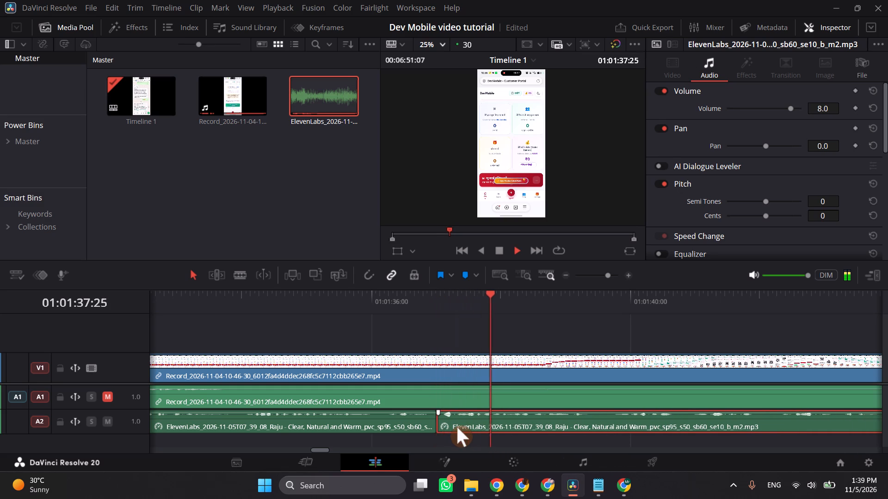
key(space)
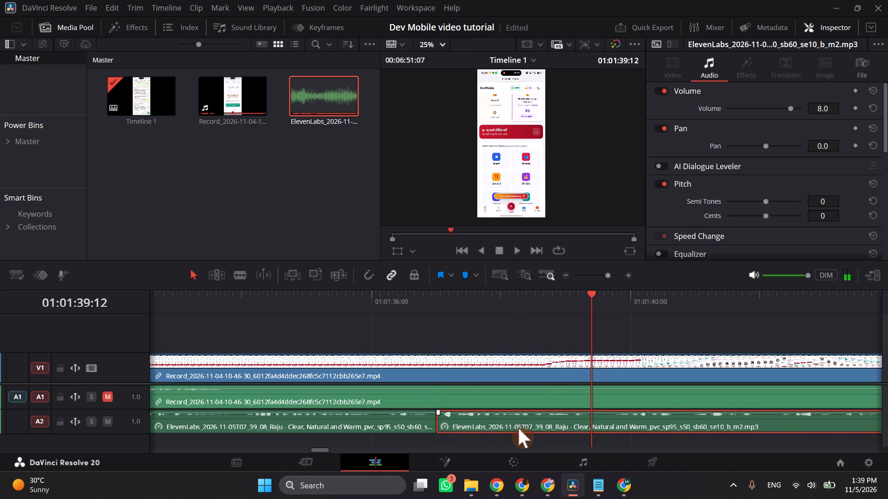
key(ctrl+b)
click(605, 426)
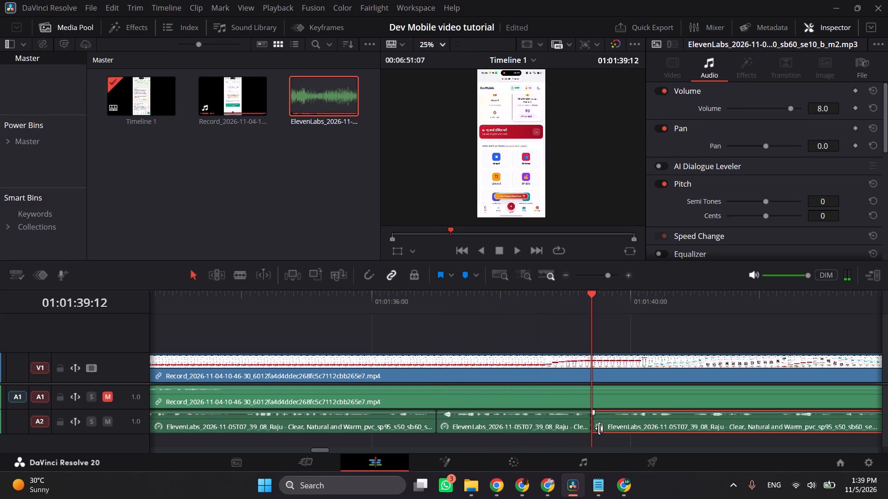
drag(597, 423, 615, 424)
drag(635, 418, 635, 418)
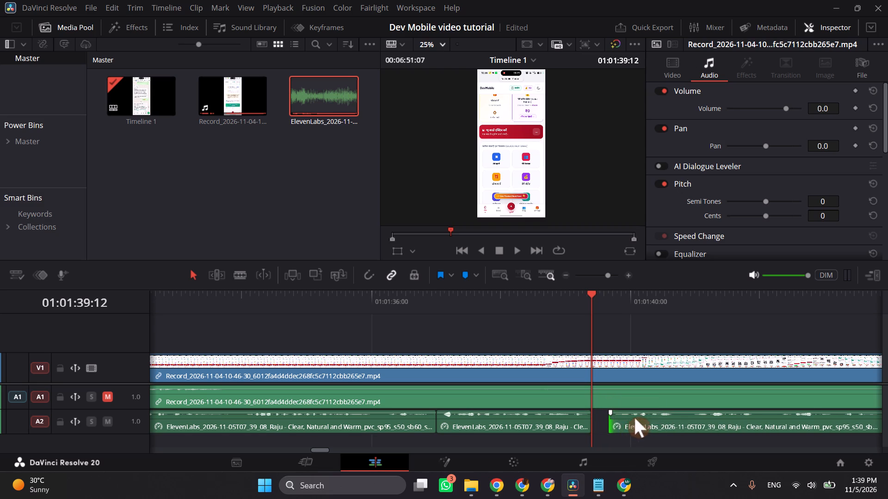
drag(635, 418, 616, 418)
Play from 01:01:39:12 to about 01:01:47:01, examining the recording closely against the voiceover.
key(space)
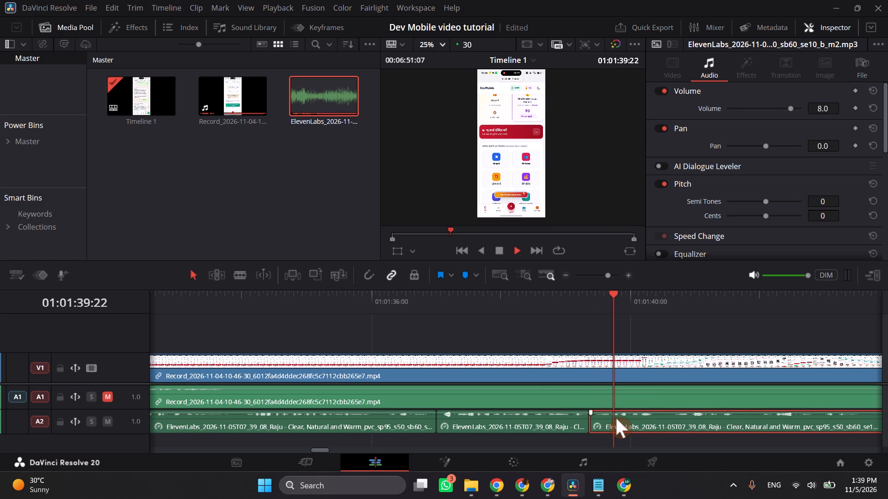
scroll(510, 219, up, 14)
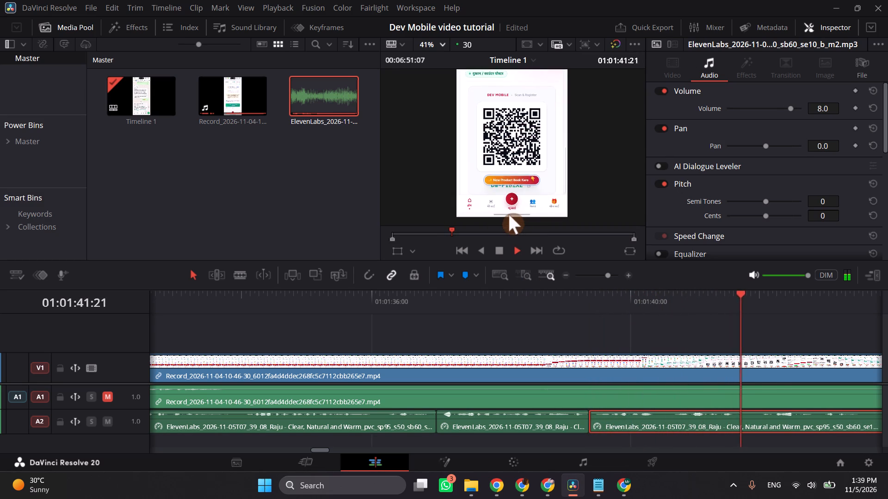
scroll(517, 227, down, 5)
scroll(593, 315, down, 2)
scroll(536, 213, down, 5)
key(space)
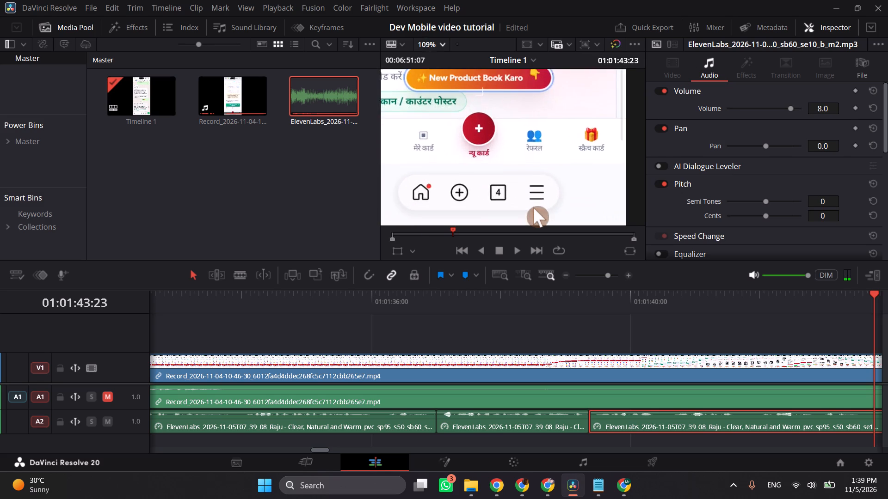
scroll(640, 383, left, 1)
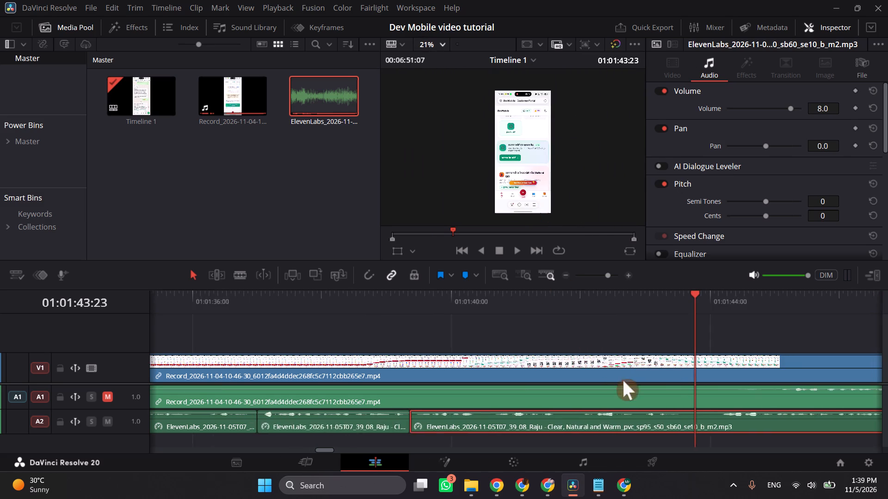
scroll(623, 380, left, 1)
key(space)
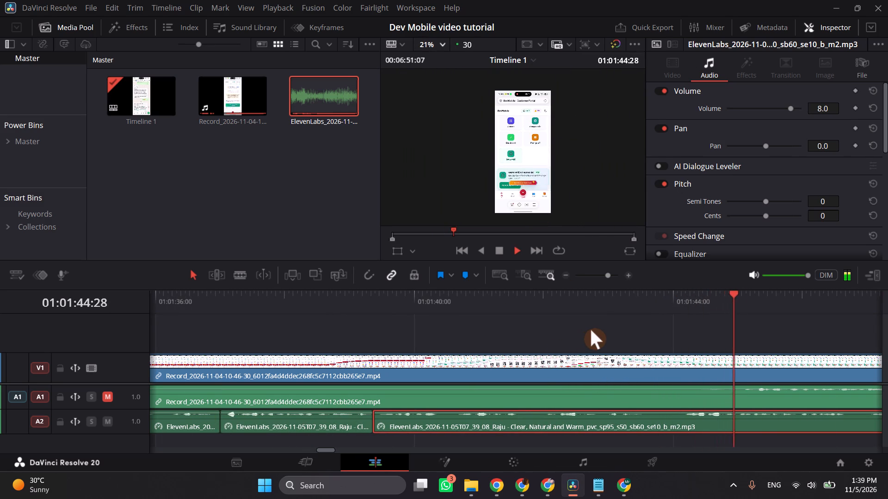
key(space)
scroll(573, 312, up, 15)
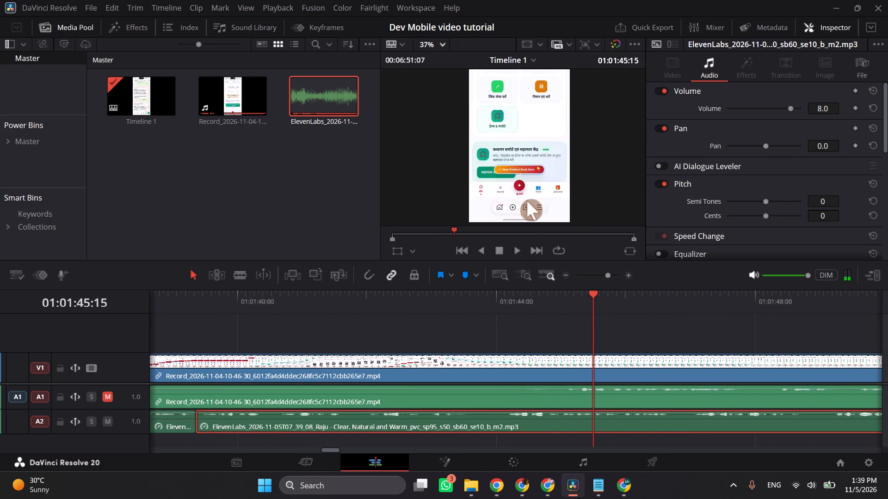
scroll(527, 201, up, 4)
key(space)
key(space)
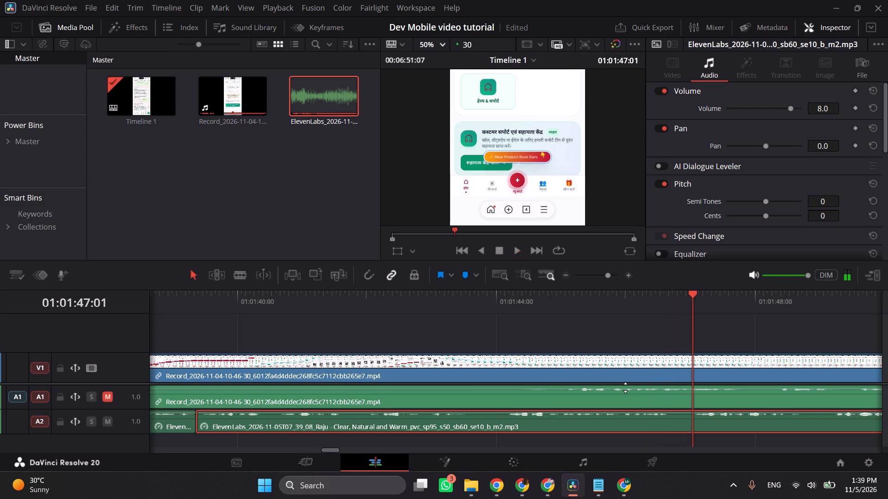
scroll(615, 379, left, 1)
Scrub the timeline from 01:01:49 to 01:02:10:00, examining where the recording changes to the 100 Days Mega Mobile Scheme page.
drag(495, 308, 657, 311)
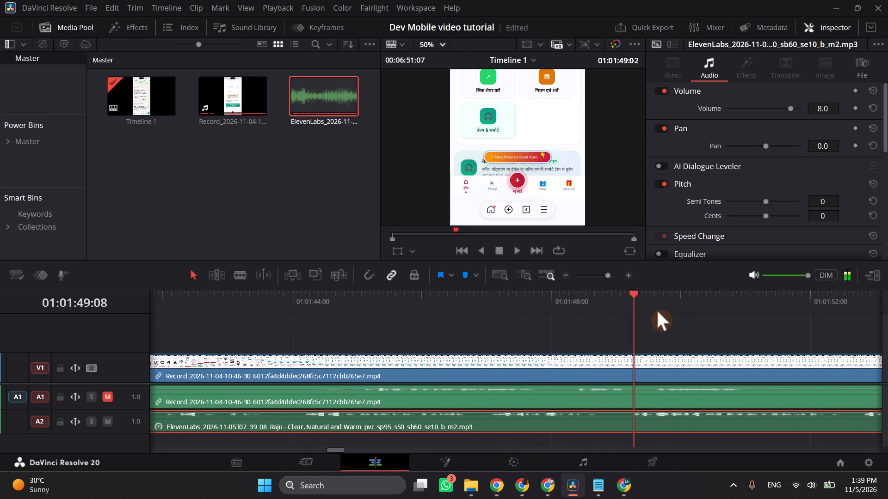
drag(657, 311, 759, 311)
scroll(733, 314, left, 2)
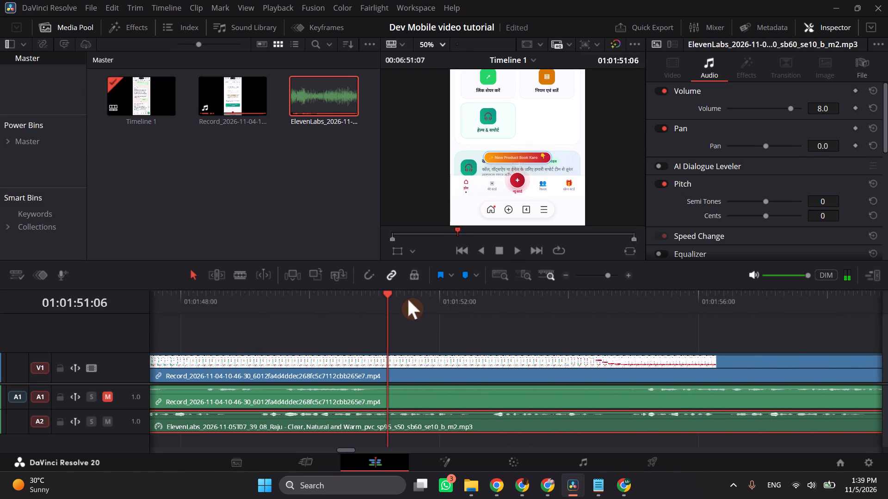
drag(408, 299, 794, 304)
scroll(787, 306, left, 2)
drag(431, 304, 683, 304)
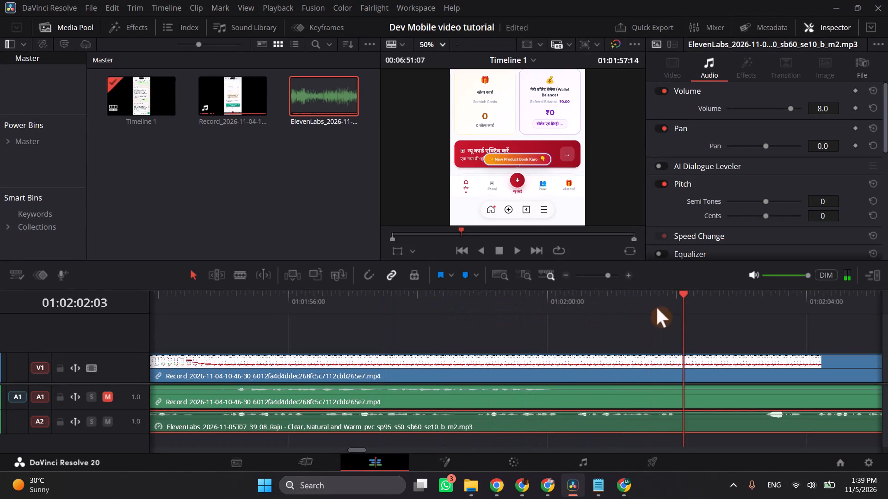
scroll(654, 308, left, 2)
drag(331, 302, 620, 305)
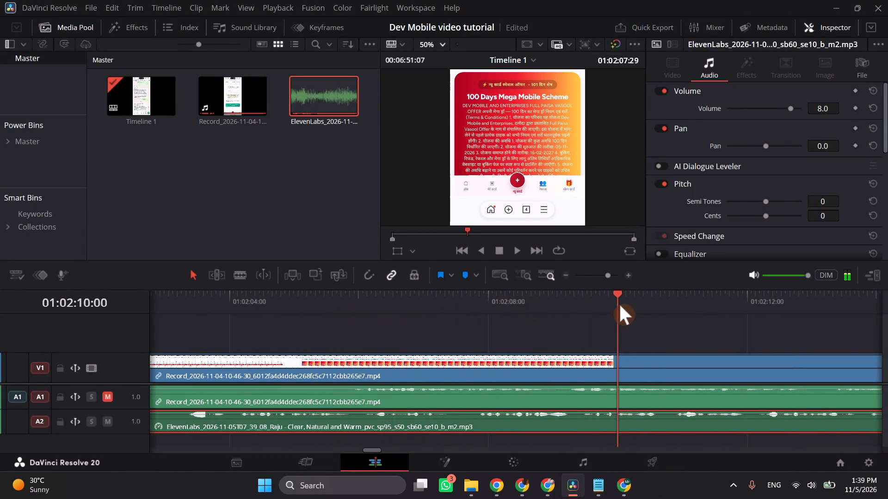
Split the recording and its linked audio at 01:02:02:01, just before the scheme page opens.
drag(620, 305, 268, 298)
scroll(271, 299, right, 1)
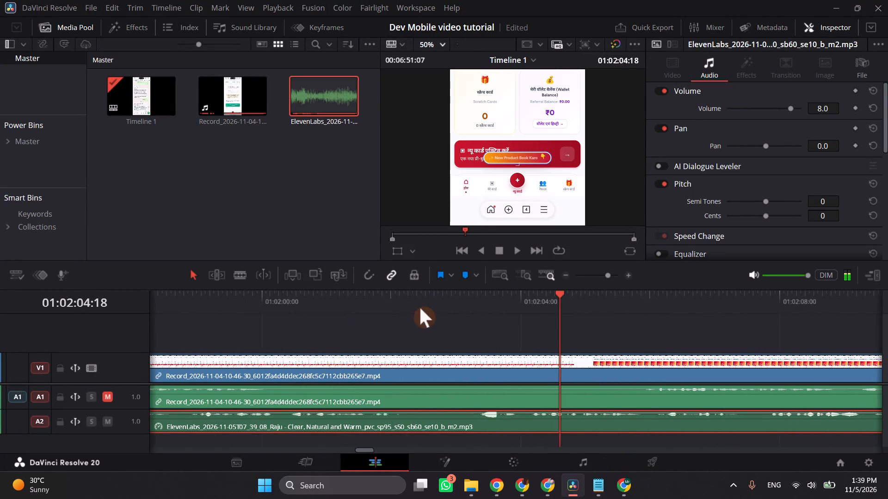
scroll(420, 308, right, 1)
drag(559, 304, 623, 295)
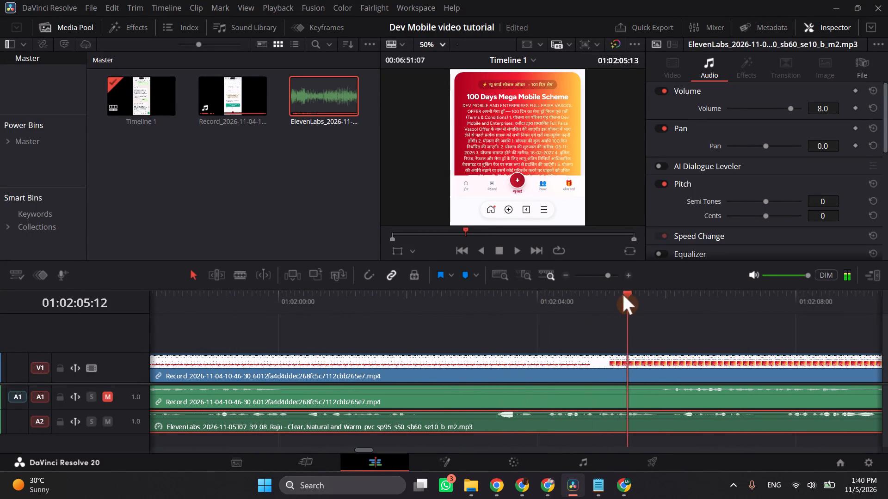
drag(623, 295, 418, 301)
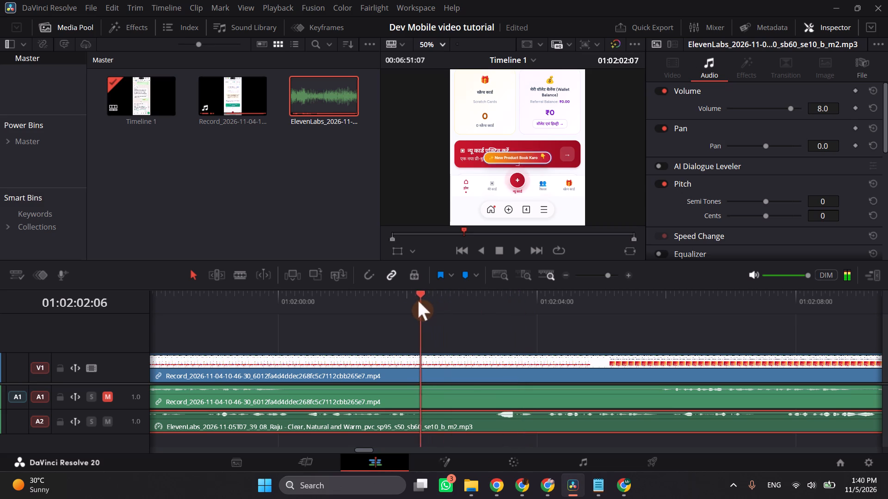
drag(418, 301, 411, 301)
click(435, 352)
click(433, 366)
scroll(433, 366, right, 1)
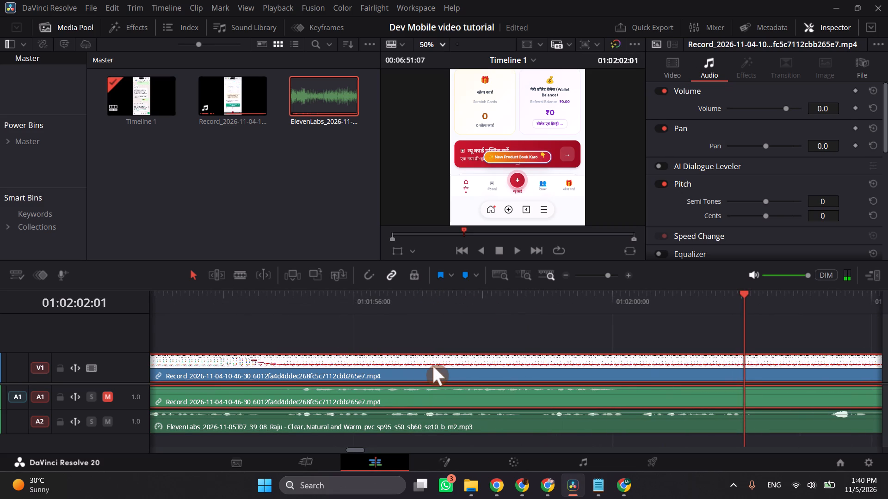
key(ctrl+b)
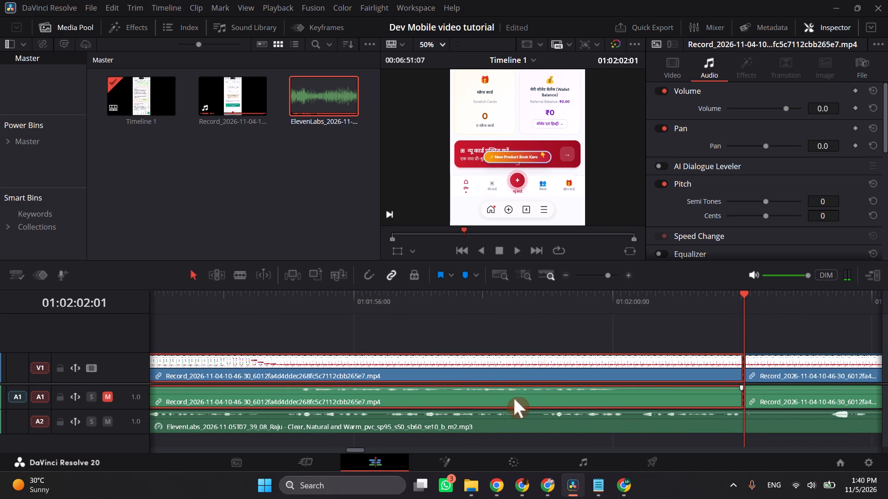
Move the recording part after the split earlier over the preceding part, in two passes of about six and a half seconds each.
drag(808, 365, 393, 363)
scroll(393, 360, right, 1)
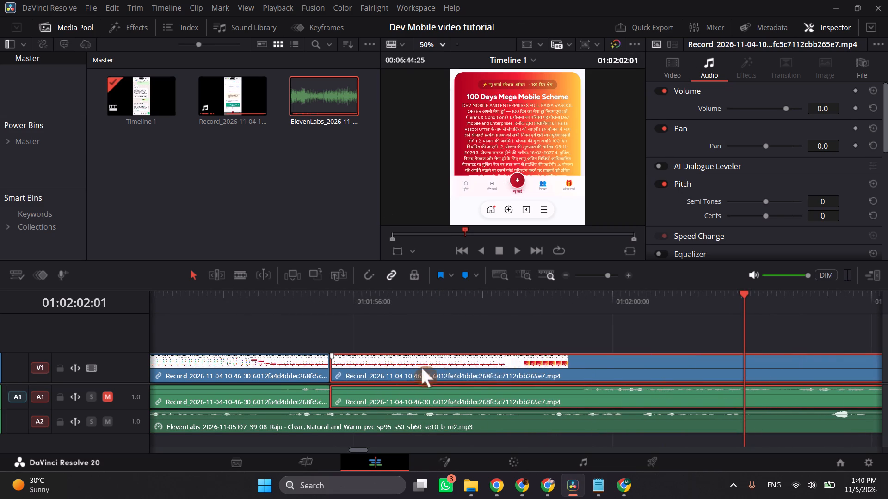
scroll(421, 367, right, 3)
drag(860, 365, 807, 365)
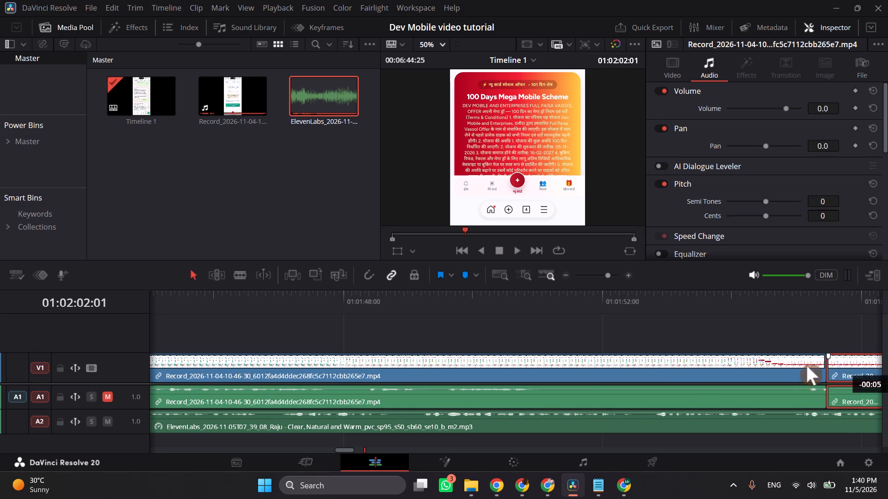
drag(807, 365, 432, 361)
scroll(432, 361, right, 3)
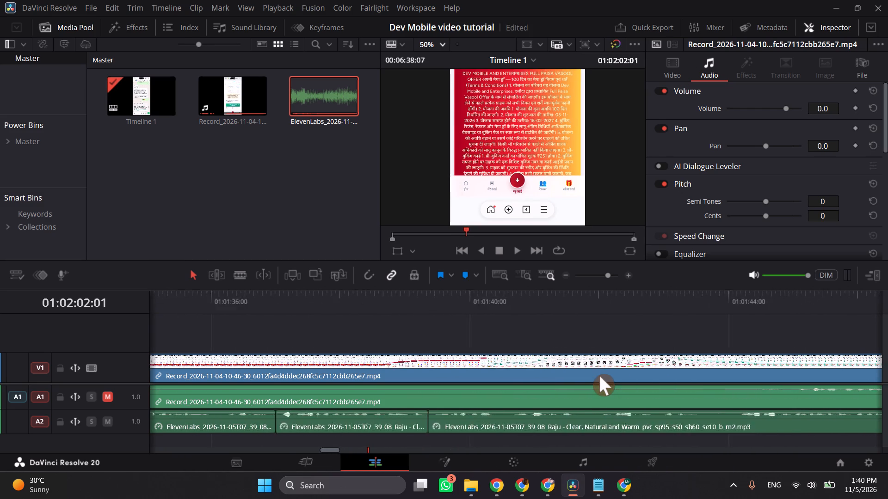
Play sections between about 01:01:01 and 01:01:13:01, checking the dashboard part of the recording against the voiceover.
scroll(599, 376, right, 3)
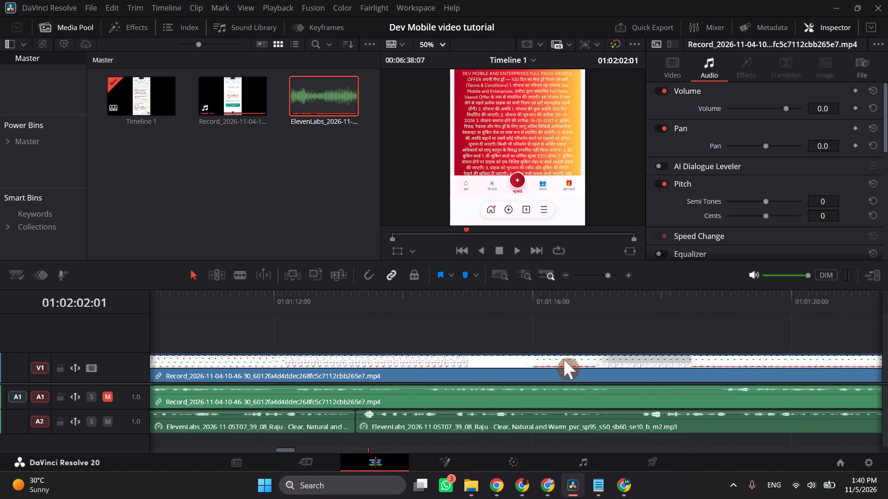
scroll(563, 359, right, 1)
click(526, 363)
scroll(526, 363, right, 1)
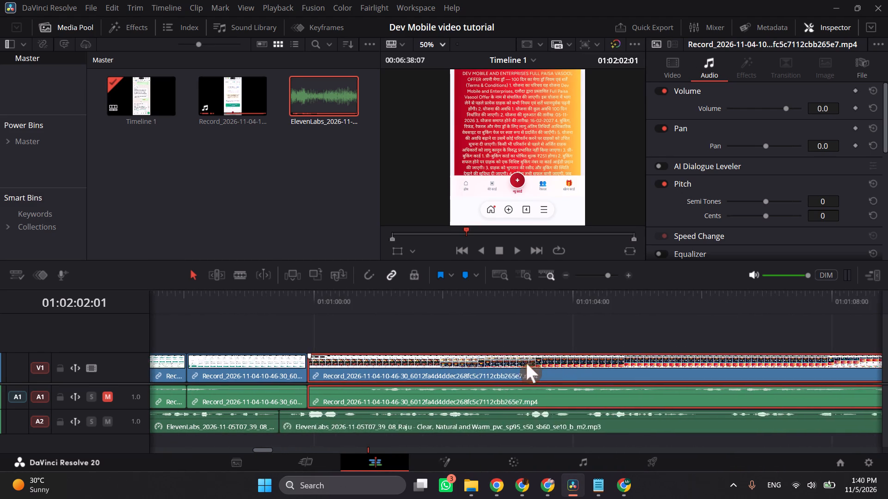
scroll(526, 363, right, 1)
drag(337, 309, 370, 313)
drag(370, 313, 432, 315)
key(space)
scroll(432, 315, left, 1)
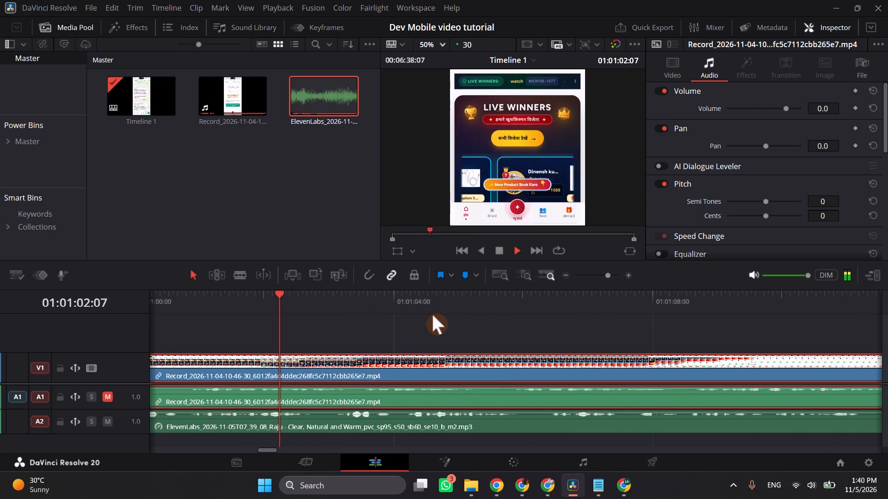
scroll(432, 315, left, 1)
key(space)
scroll(521, 333, left, 1)
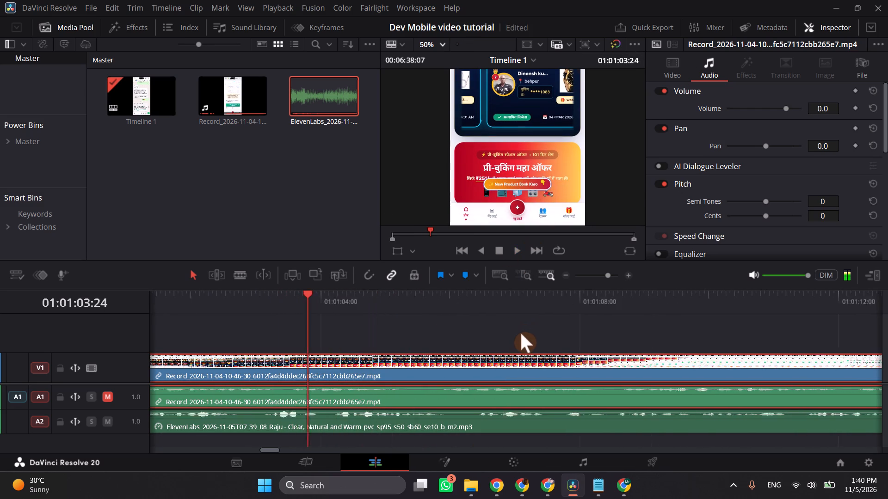
scroll(521, 333, left, 1)
drag(505, 308, 618, 299)
key(space)
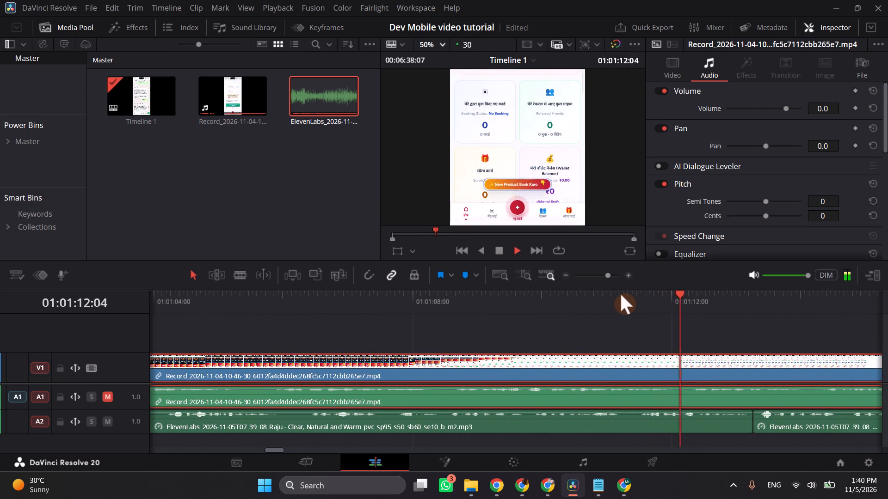
scroll(621, 294, left, 1)
key(space)
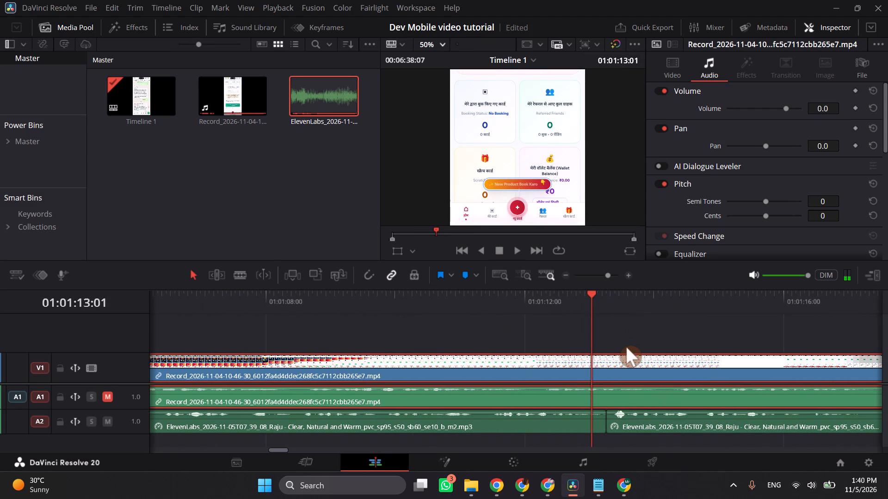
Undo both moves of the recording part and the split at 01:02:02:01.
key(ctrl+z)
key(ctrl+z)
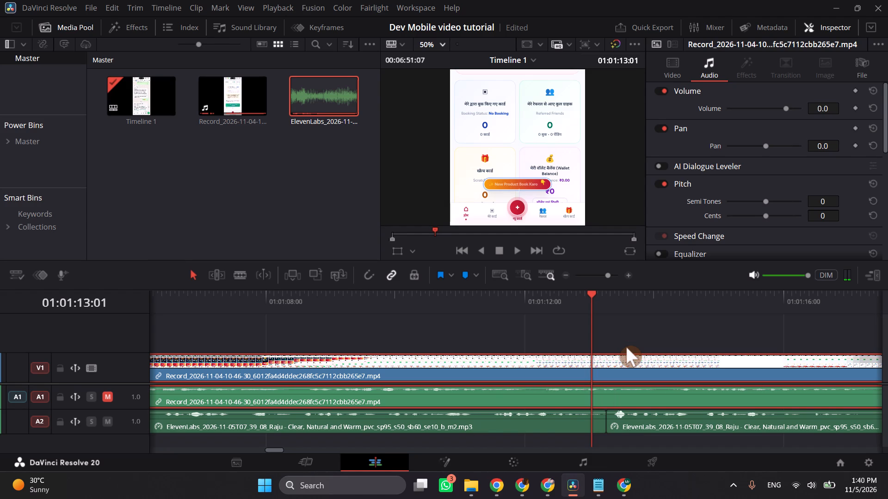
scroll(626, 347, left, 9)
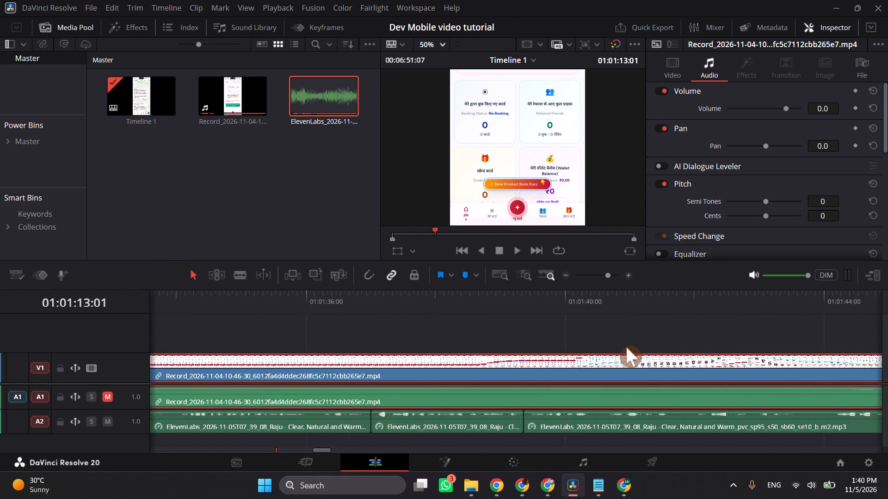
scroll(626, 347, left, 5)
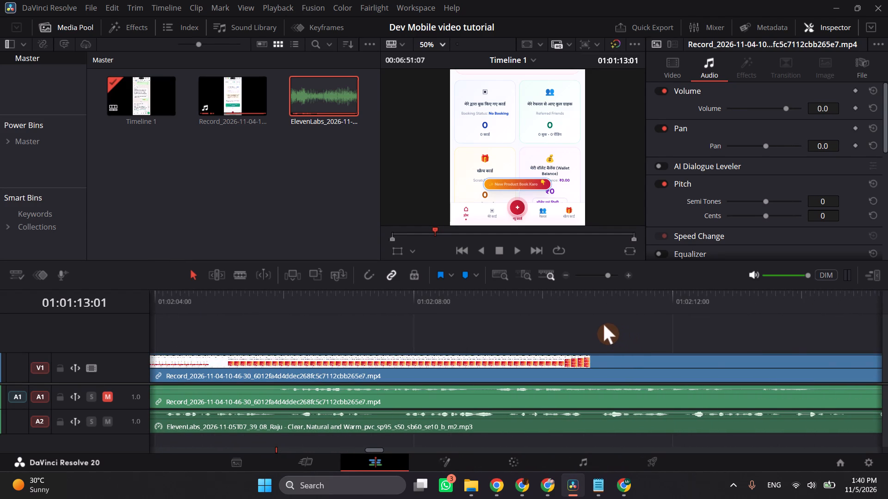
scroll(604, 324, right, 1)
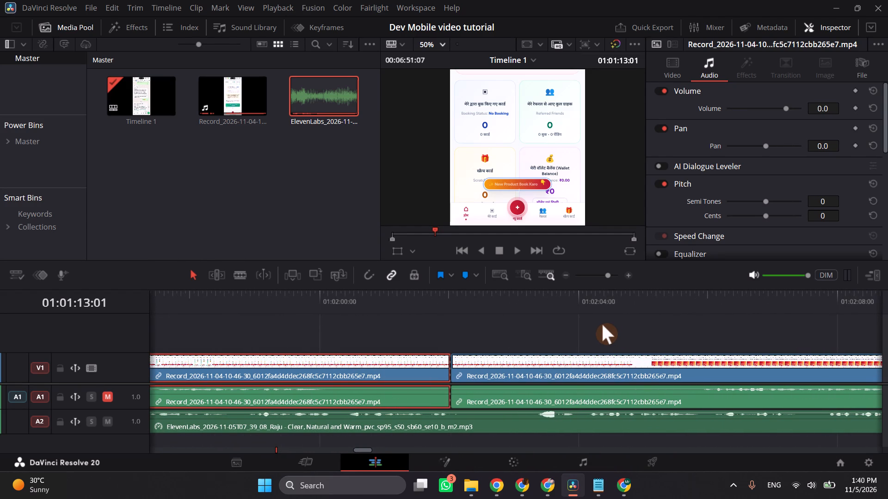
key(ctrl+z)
Look along the recording and voiceover up to about 01:03:28 and back to 01:01:13, using a wider time scale.
scroll(602, 324, left, 5)
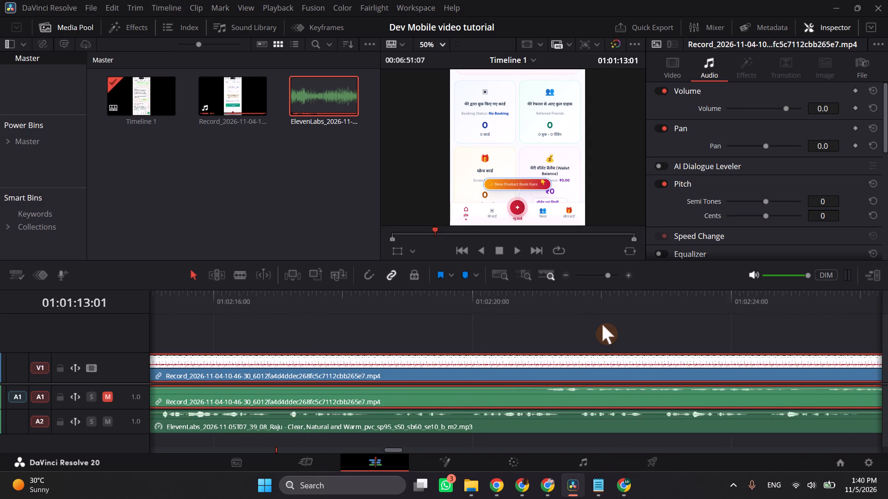
scroll(602, 324, left, 12)
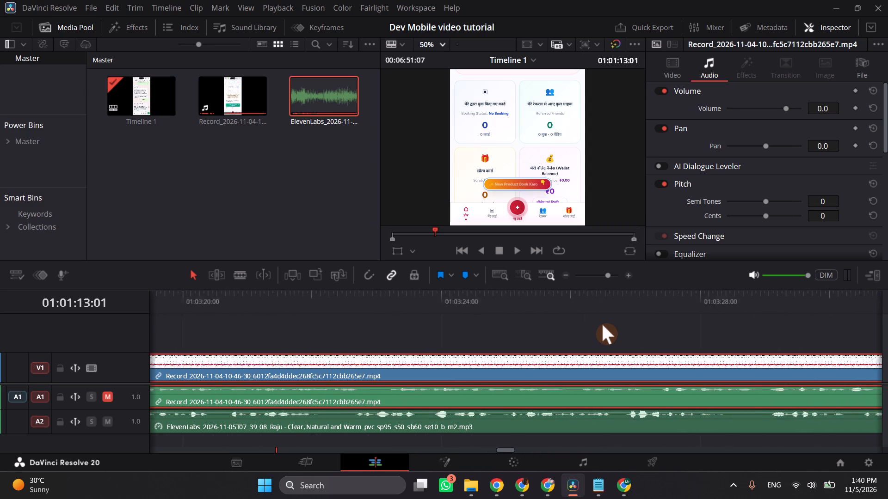
scroll(602, 324, left, 3)
click(607, 274)
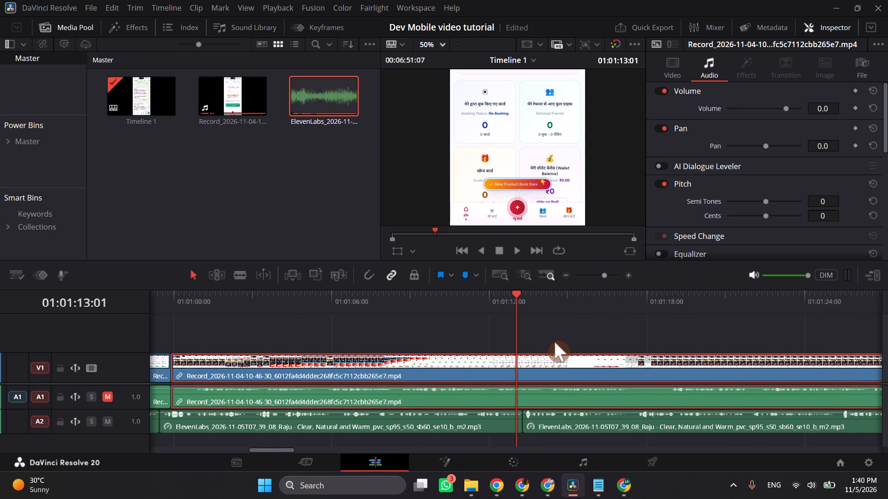
scroll(555, 342, left, 5)
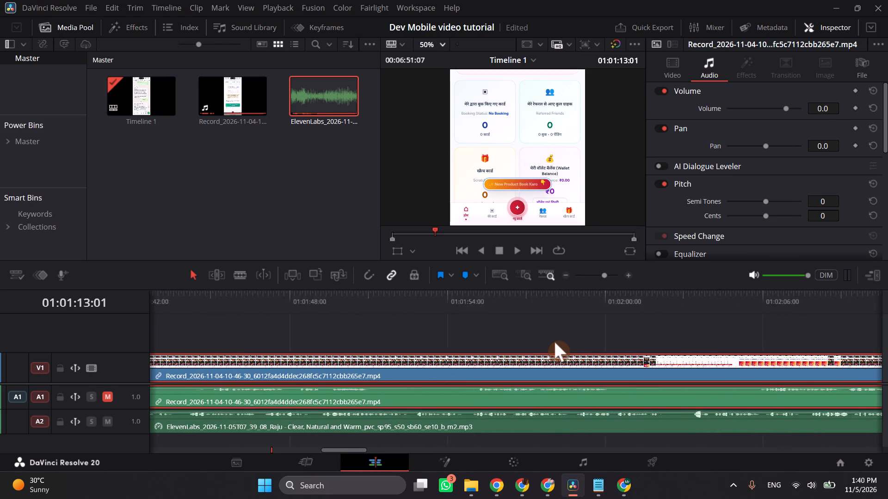
scroll(555, 342, right, 1)
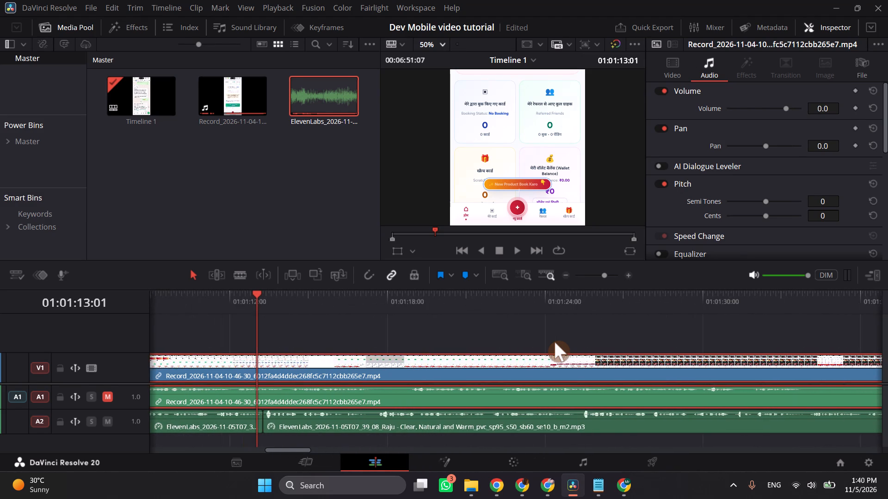
scroll(555, 342, right, 1)
scroll(407, 318, right, 1)
click(407, 318)
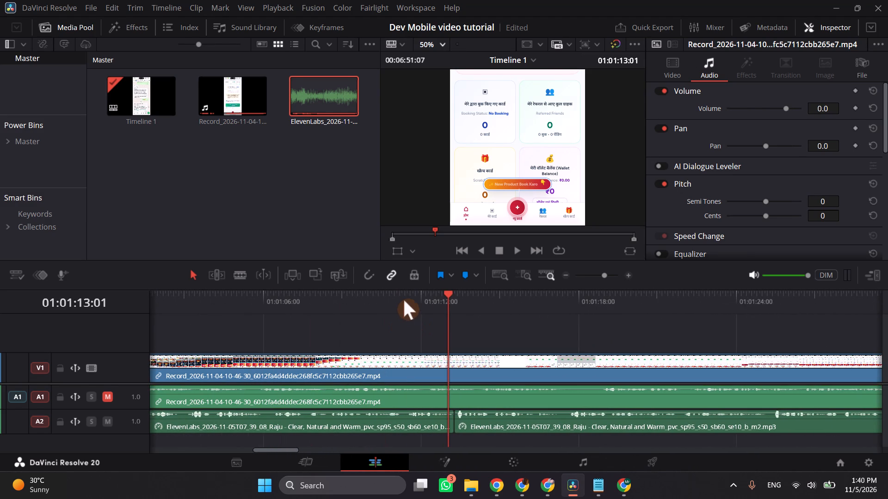
While playing from about 01:01:11 to 01:01:15:27, resize the viewer picture to 26% so the whole vertical phone screen fits.
click(404, 300)
key(space)
key(space)
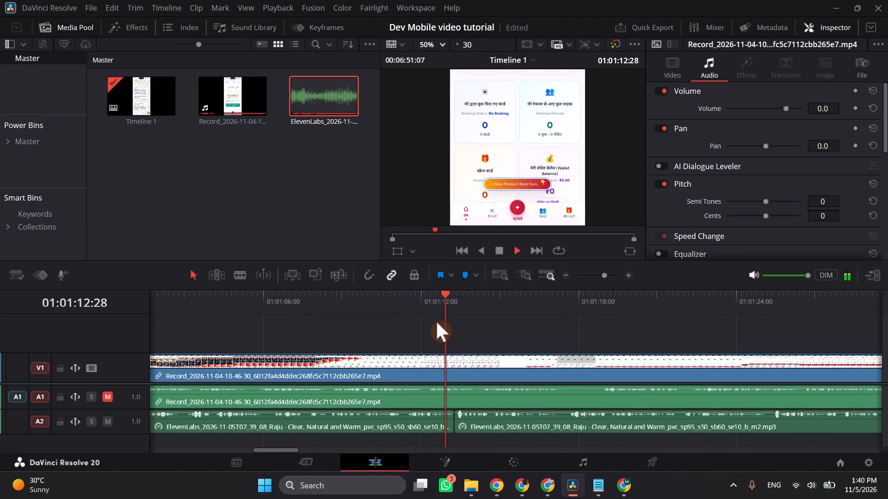
click(601, 274)
key(space)
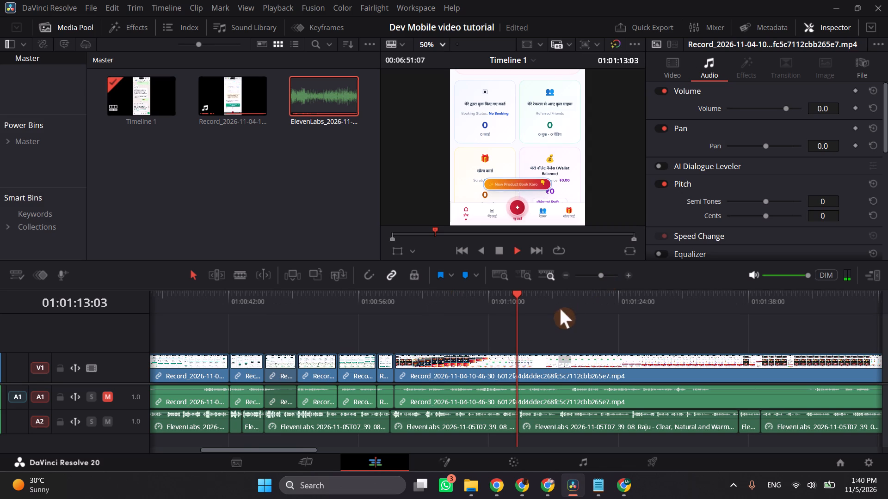
scroll(538, 193, down, 7)
key(space)
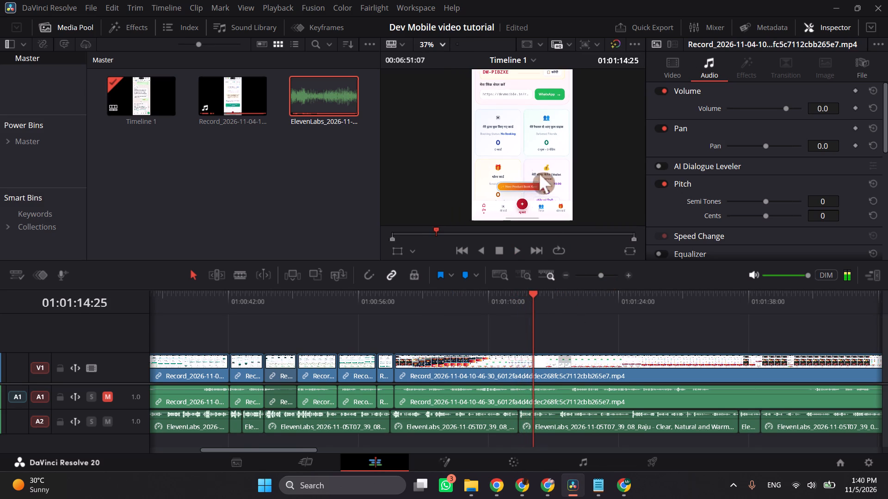
scroll(534, 123, down, 9)
key(space)
key(space)
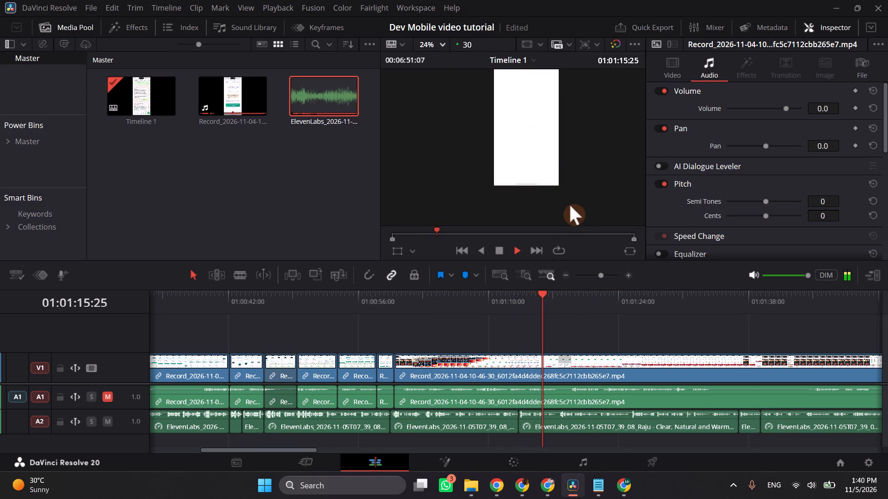
click(438, 42)
click(445, 58)
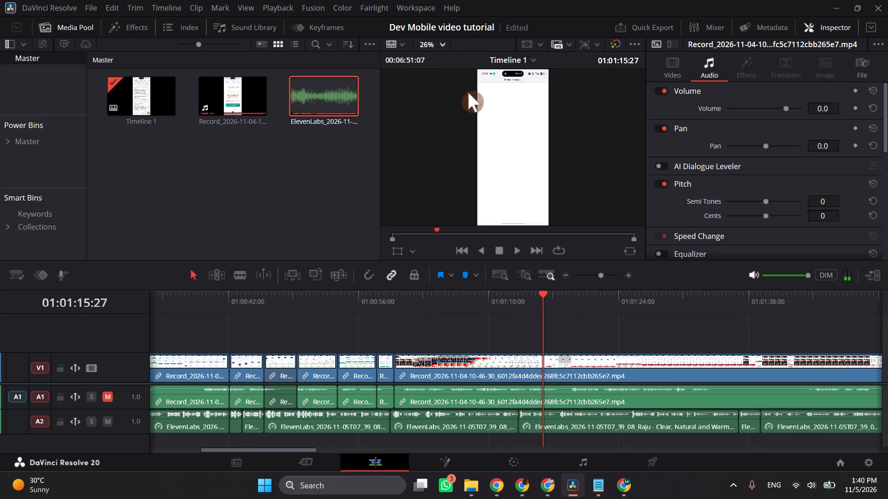
Split the recording at 01:01:36:29 on the dashboard screen, after playing from 01:01:15:27 and checking around 01:01:37.
key(space)
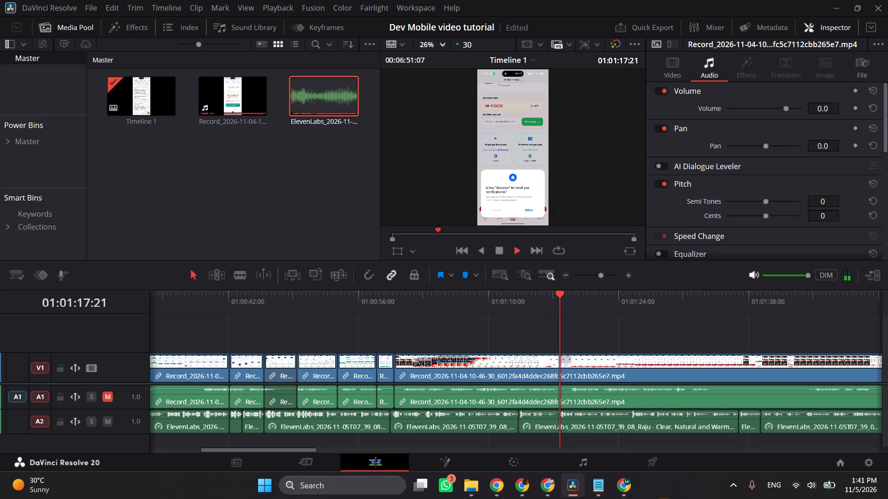
scroll(663, 490, left, 1)
key(space)
scroll(603, 332, left, 1)
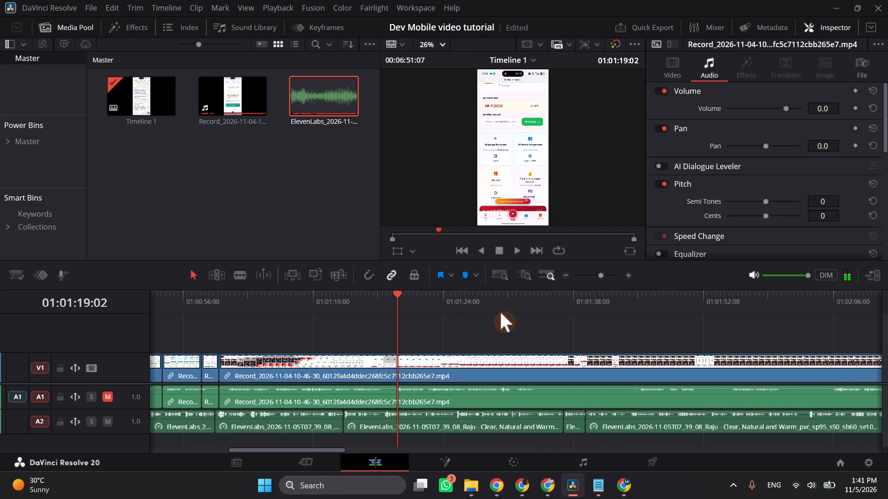
drag(457, 308, 562, 314)
key(space)
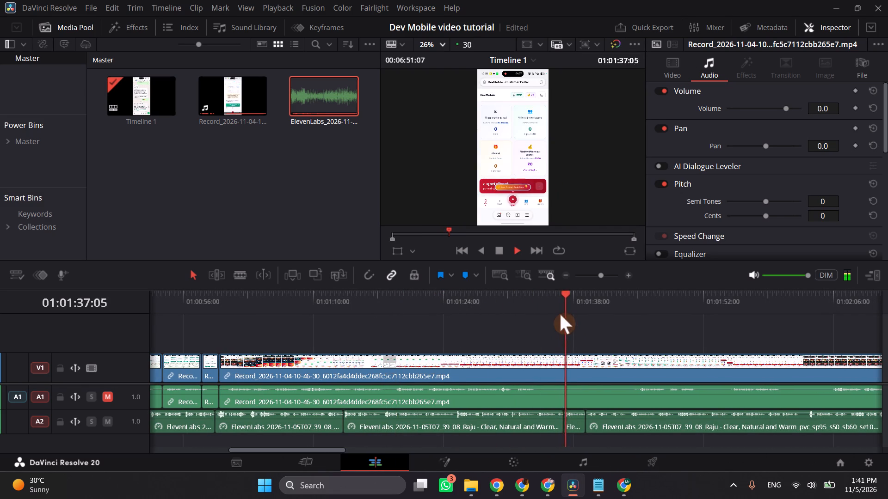
key(space)
click(564, 309)
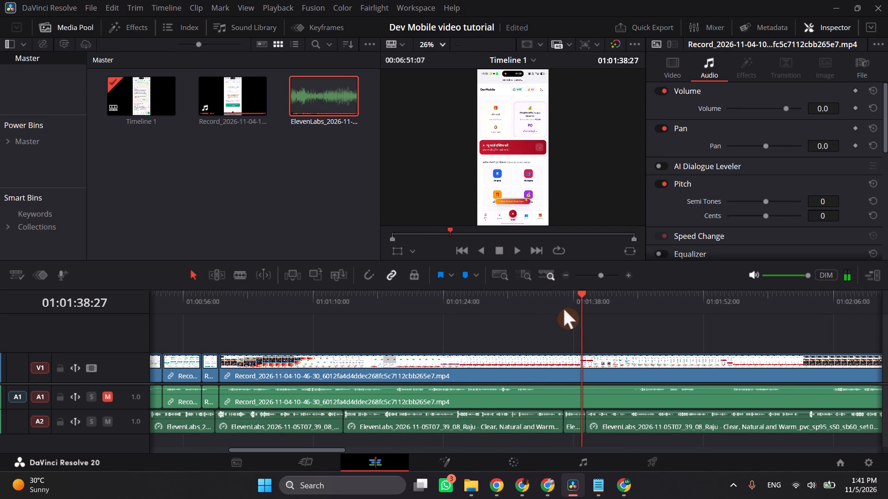
click(564, 309)
click(584, 367)
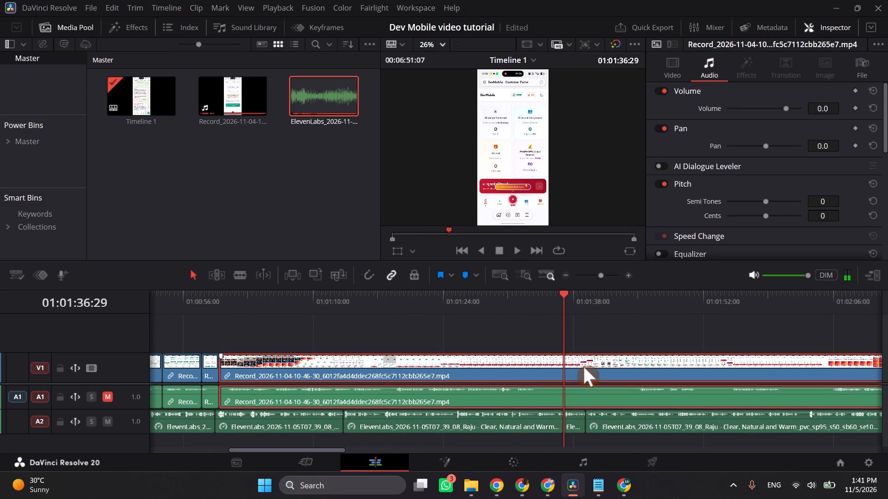
key(ctrl+b)
Split the recording again at 01:02:01:14, just before the new card activation page opens.
scroll(584, 367, up, 1)
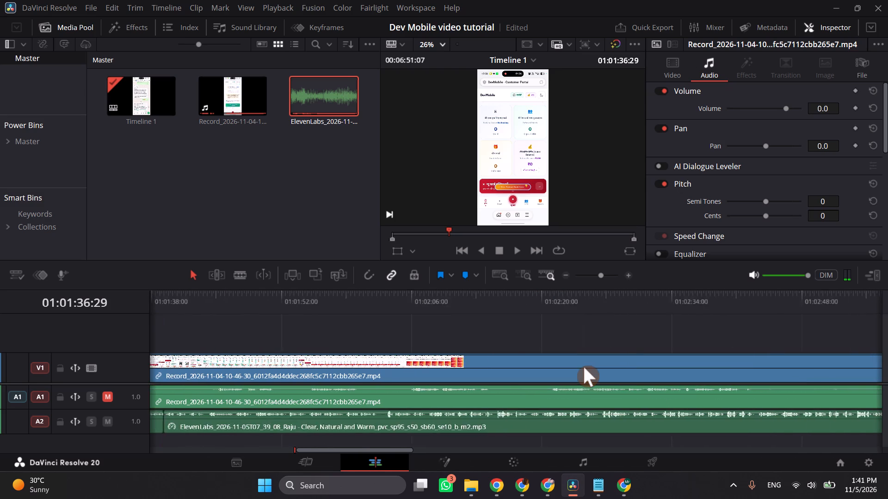
scroll(584, 367, up, 1)
drag(358, 310, 390, 310)
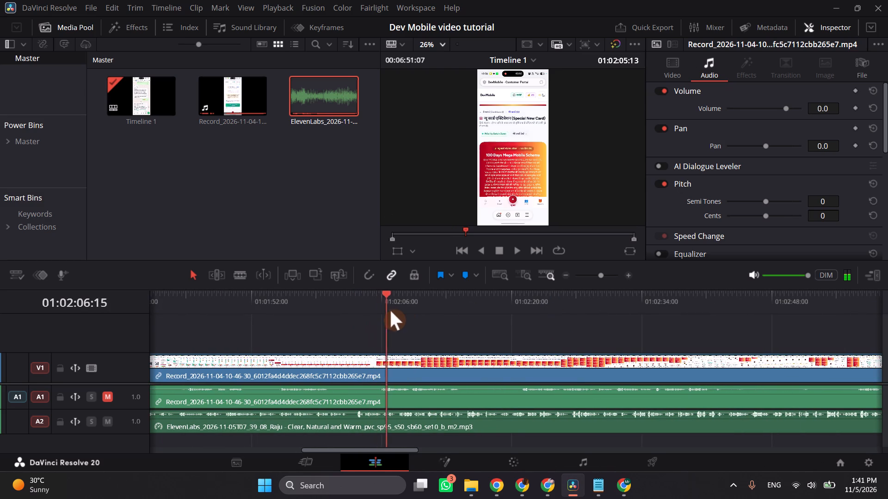
drag(390, 310, 339, 310)
click(371, 364)
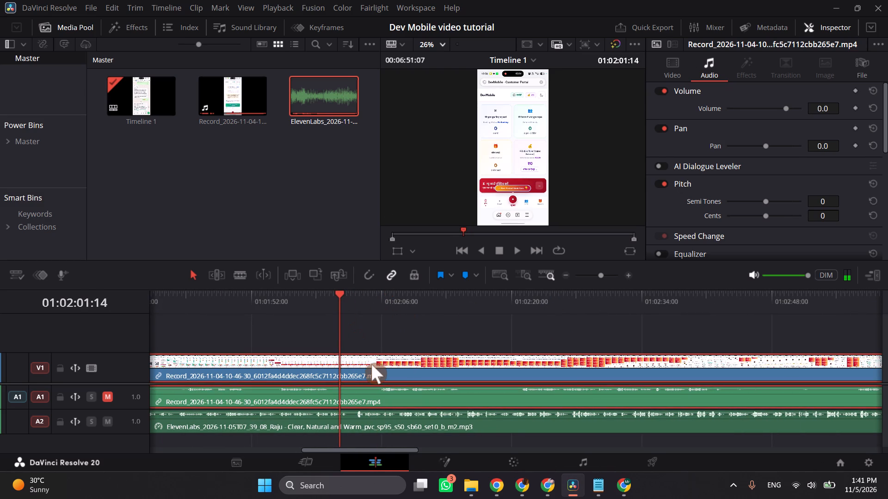
key(ctrl+b)
Delete the recording section between 01:01:36:29 and 01:02:01:14 and move the remaining part back to close the gap.
scroll(362, 370, right, 1)
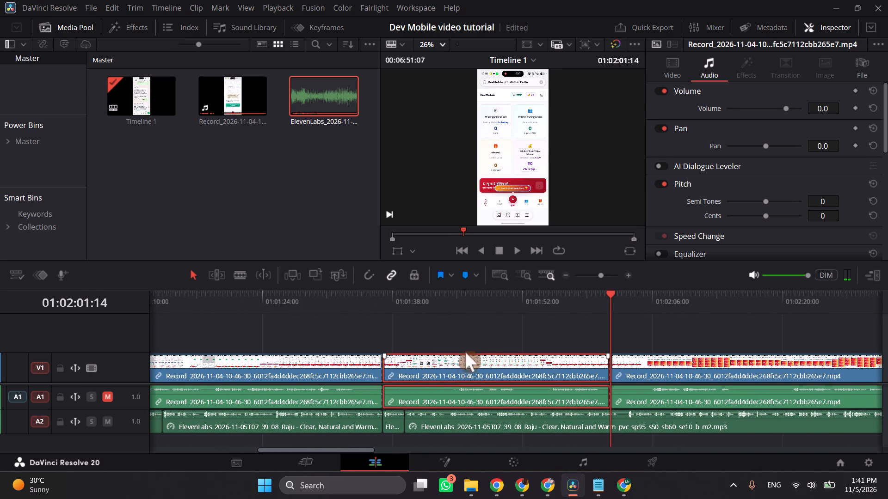
key(BackSpace)
click(550, 365)
drag(647, 369, 478, 374)
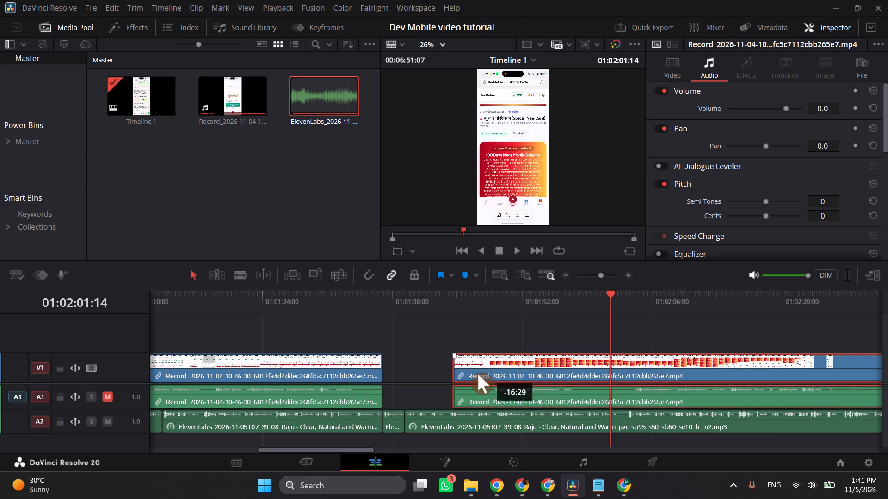
drag(478, 374, 420, 376)
click(420, 376)
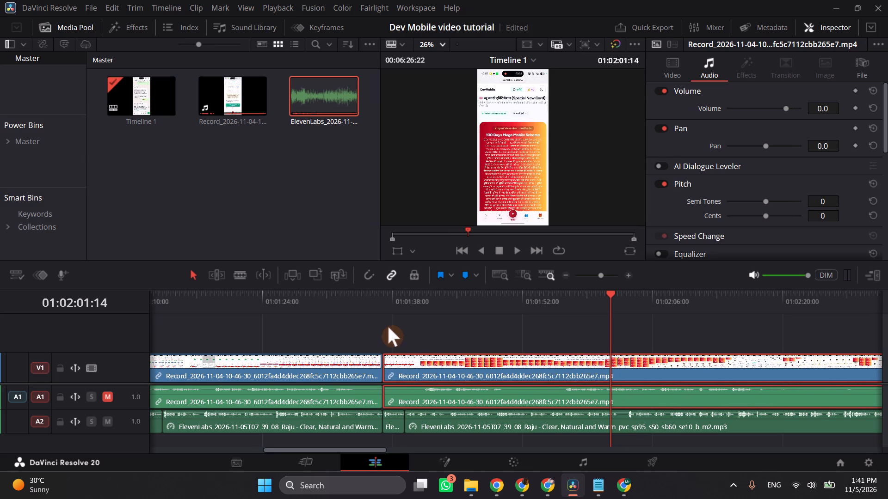
Play from about 01:01:36 to 01:01:43:02, then delay the following recording part by about 4 seconds and extend its start back to the previous part.
click(374, 302)
key(space)
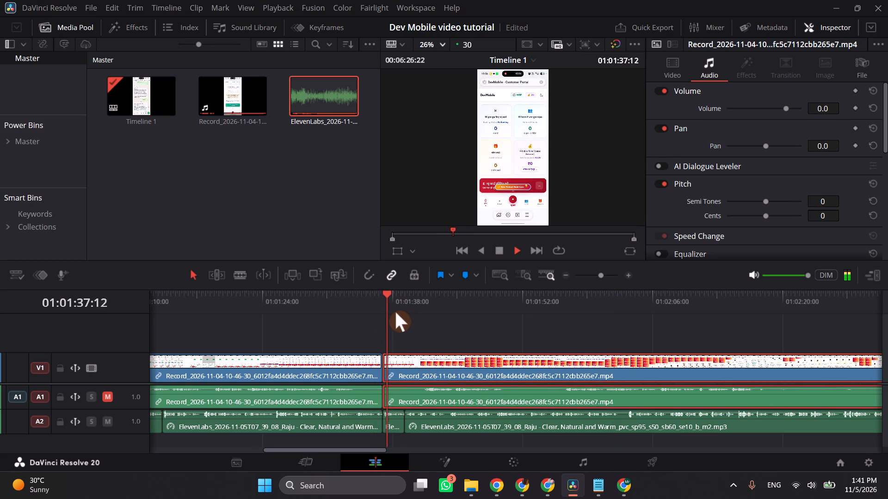
key(space)
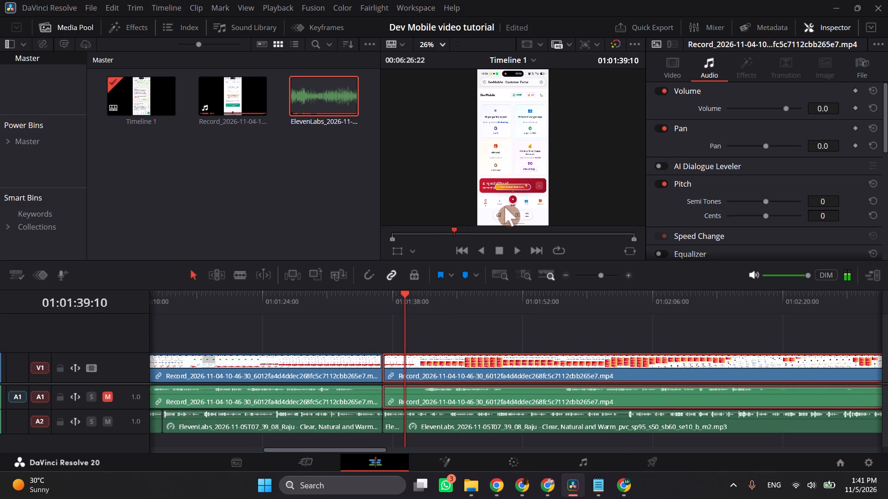
key(space)
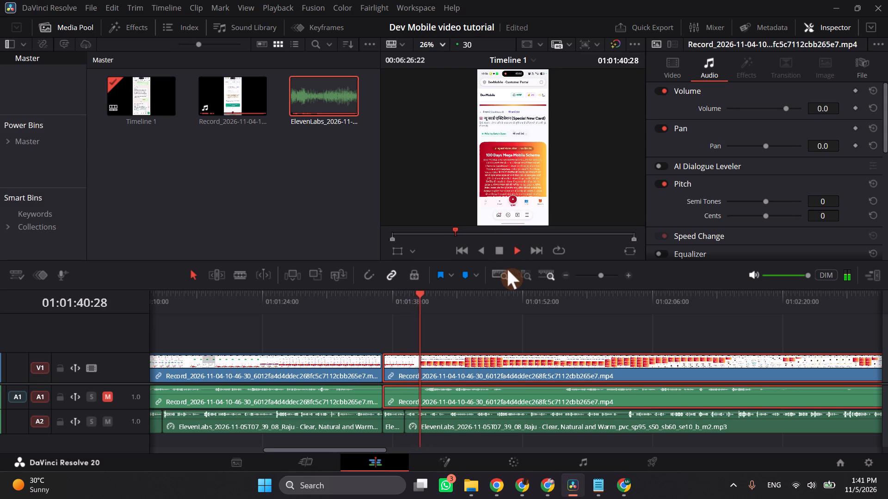
key(space)
key(space)
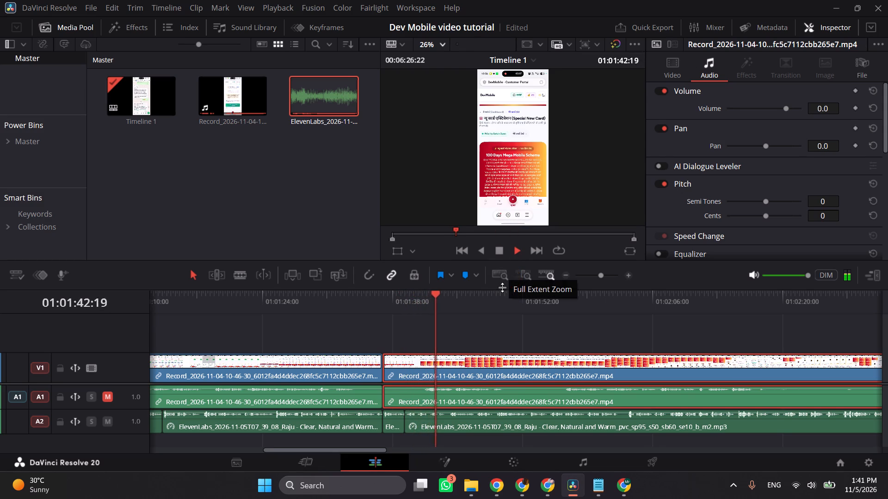
key(space)
drag(448, 365, 480, 367)
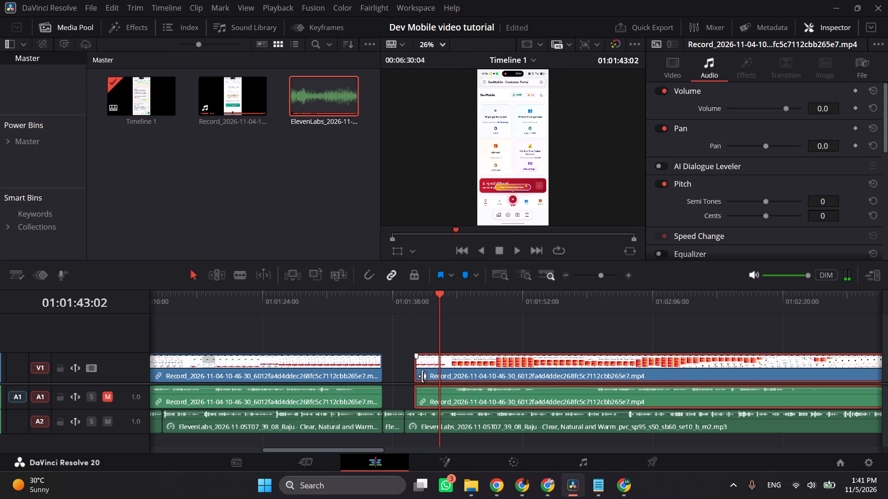
drag(416, 374, 387, 373)
drag(412, 372, 419, 372)
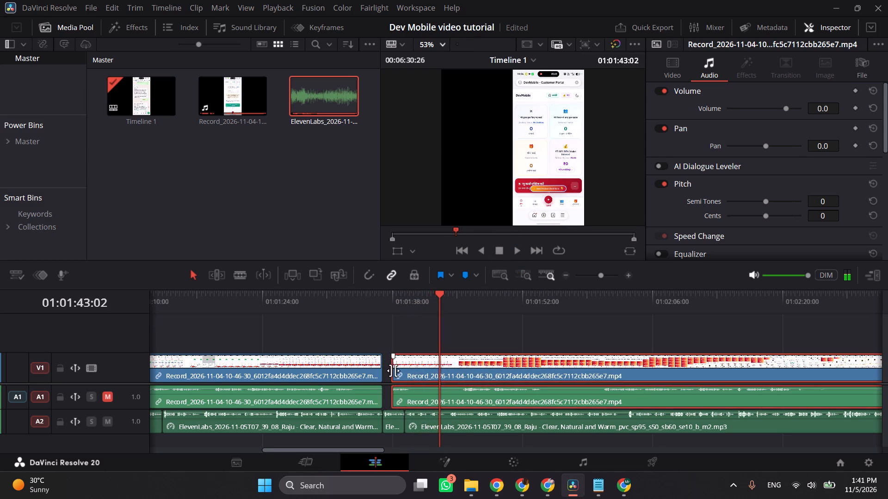
drag(393, 371, 383, 371)
Play from about 01:01:36 to 01:01:57, checking the scheme page against the voiceover, and set the viewer picture to 29%.
click(372, 318)
key(space)
click(376, 304)
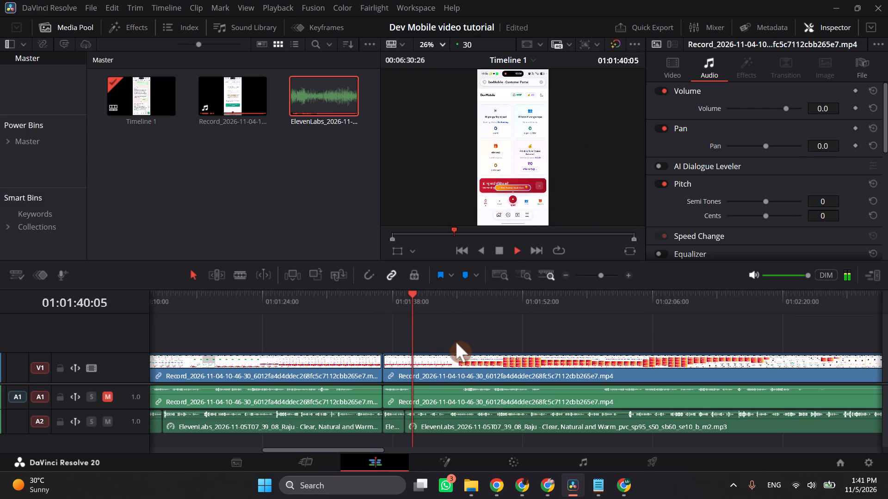
scroll(512, 210, up, 5)
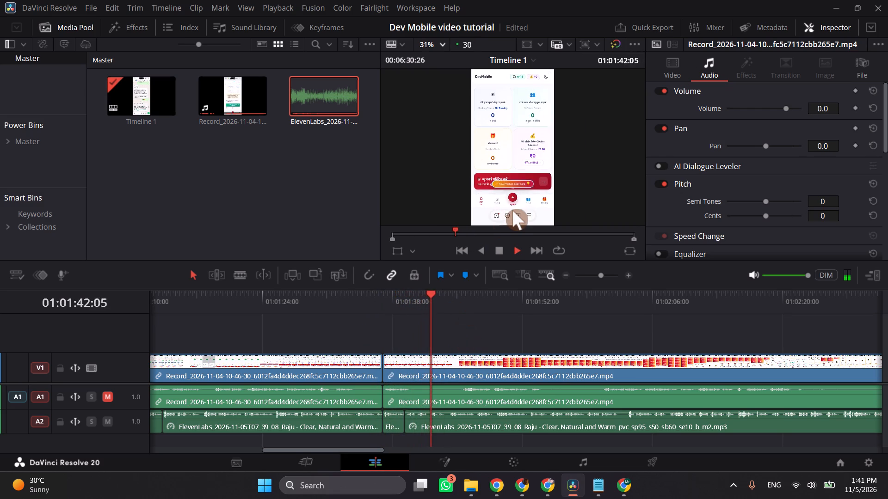
scroll(512, 210, up, 6)
key(space)
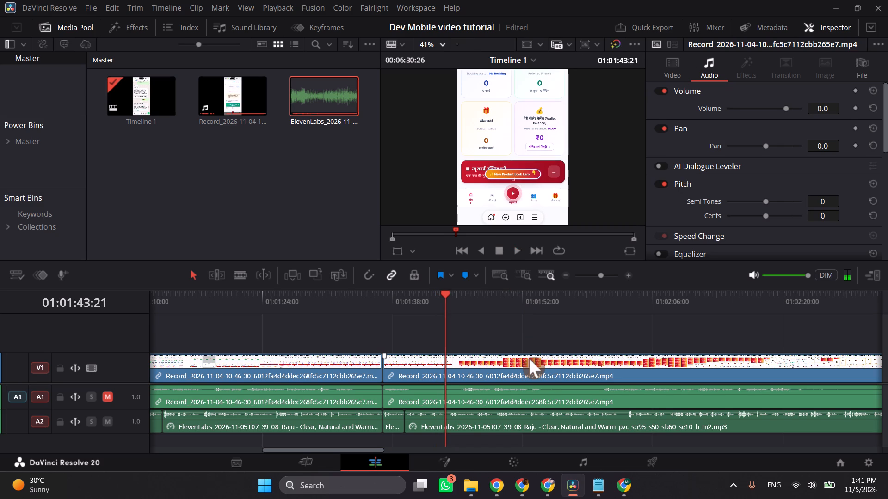
key(space)
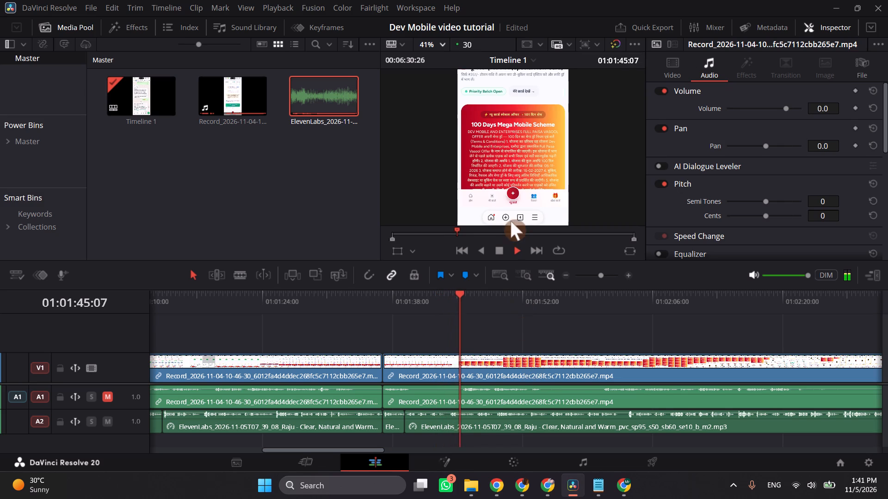
scroll(511, 217, down, 9)
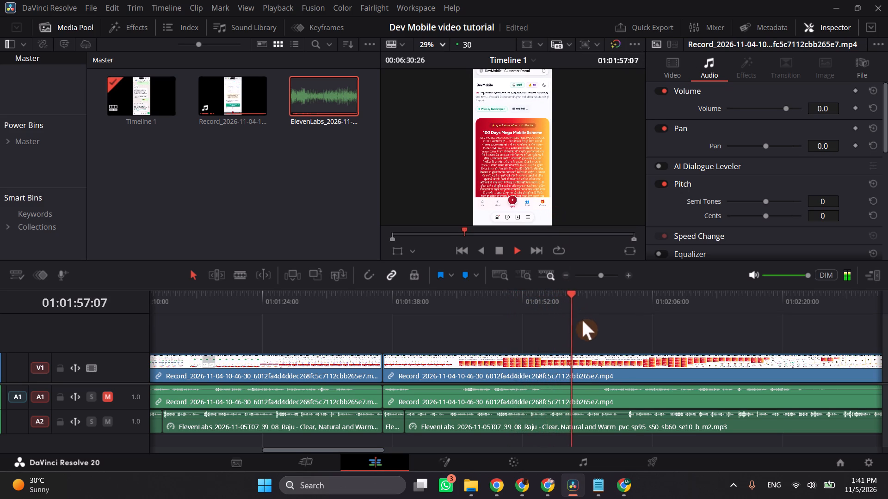
key(space)
Replay from about 01:01:51 and split the recording at 01:01:54:24, within the 100 Days Mega Mobile Scheme section.
click(516, 304)
key(space)
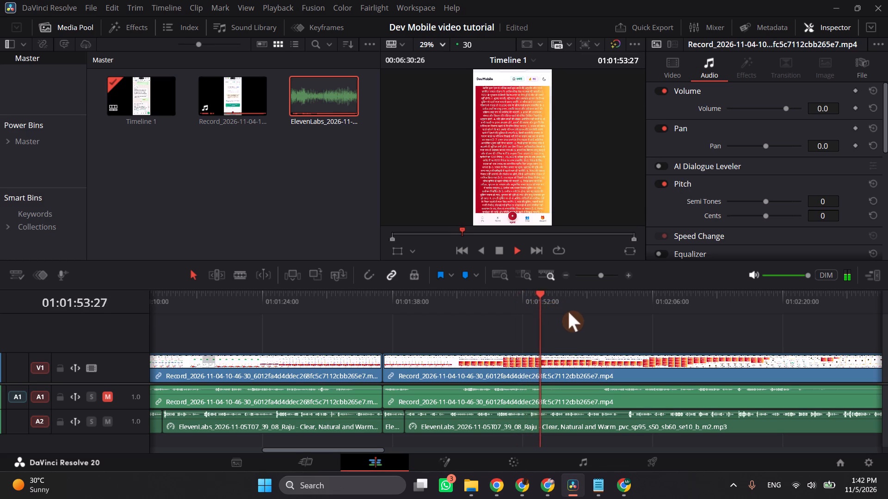
key(space)
click(567, 369)
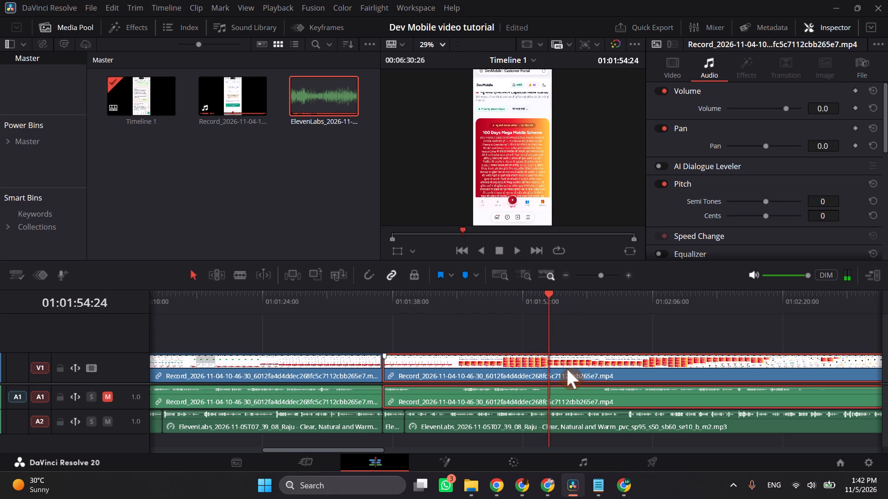
key(ctrl+b)
Trim about 14 seconds off the start of the part after 01:01:54:24 and move it back against the previous part.
scroll(567, 368, left, 1)
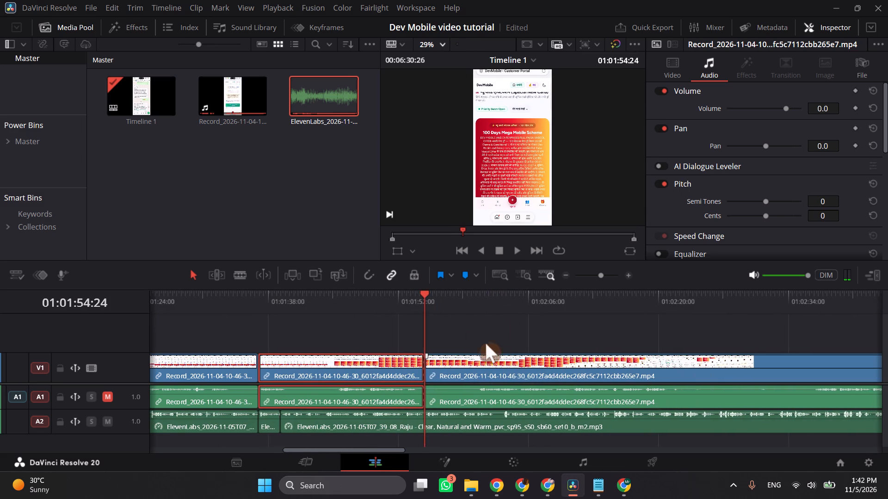
drag(442, 307, 558, 309)
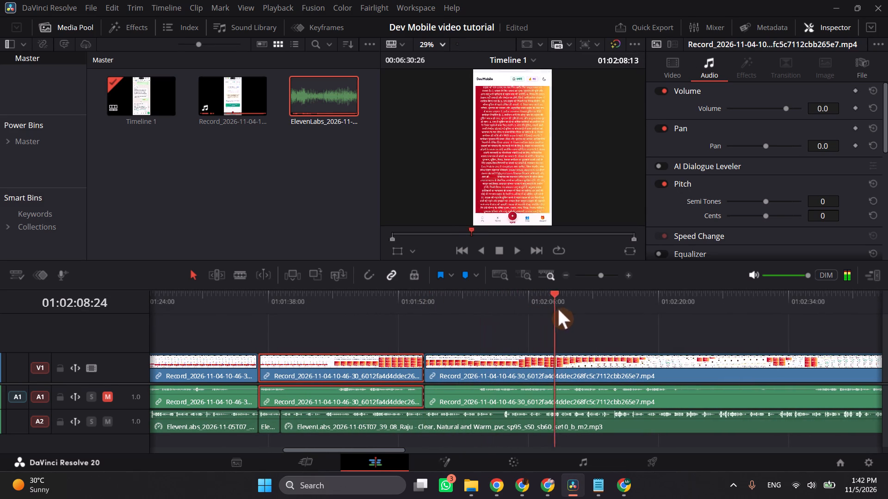
drag(558, 309, 578, 309)
click(466, 360)
drag(432, 367, 567, 365)
drag(589, 363, 454, 365)
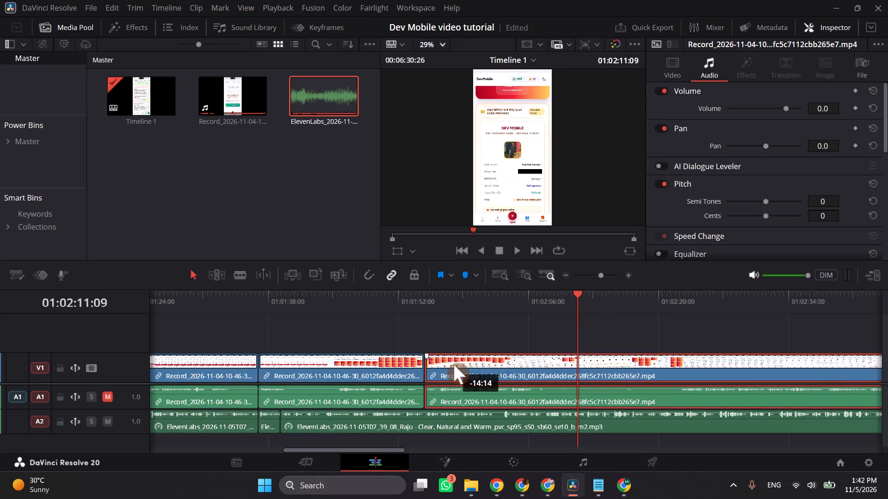
drag(454, 365, 453, 365)
Review the scheme price and card preview from about 01:01:54 to 01:02:07, then split the recording at 01:01:58:27.
click(417, 303)
key(space)
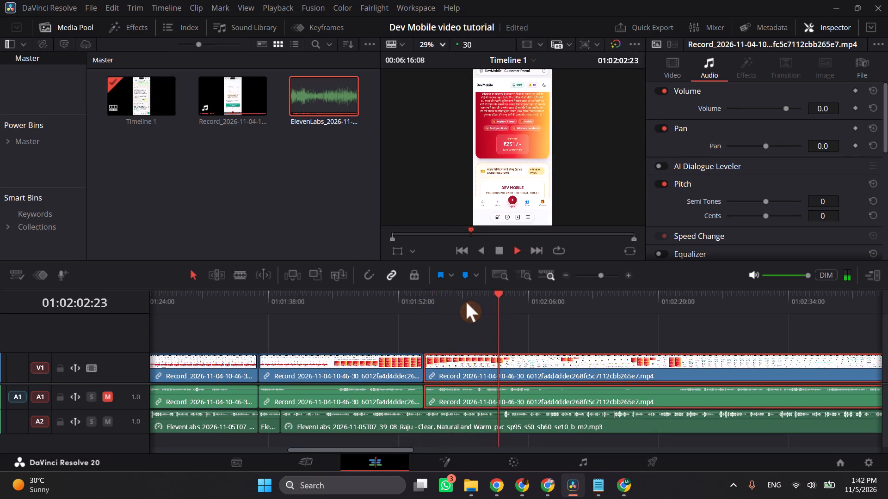
key(space)
drag(505, 292, 540, 299)
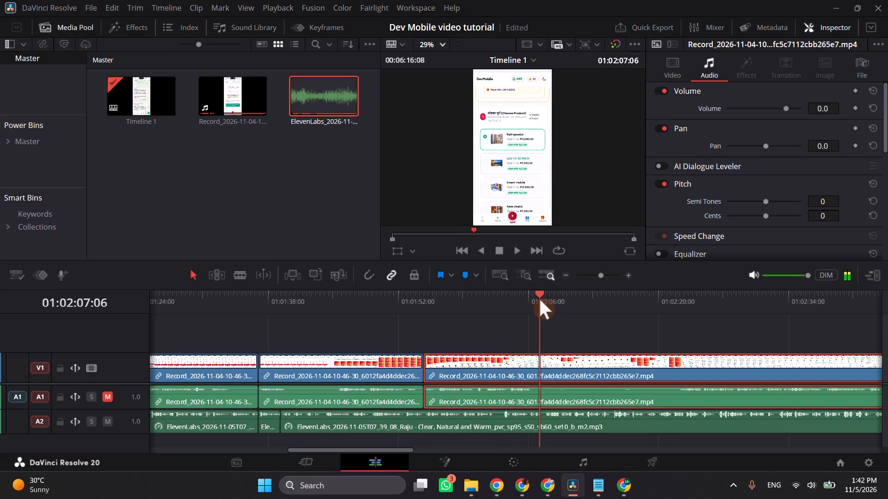
drag(540, 299, 453, 297)
key(space)
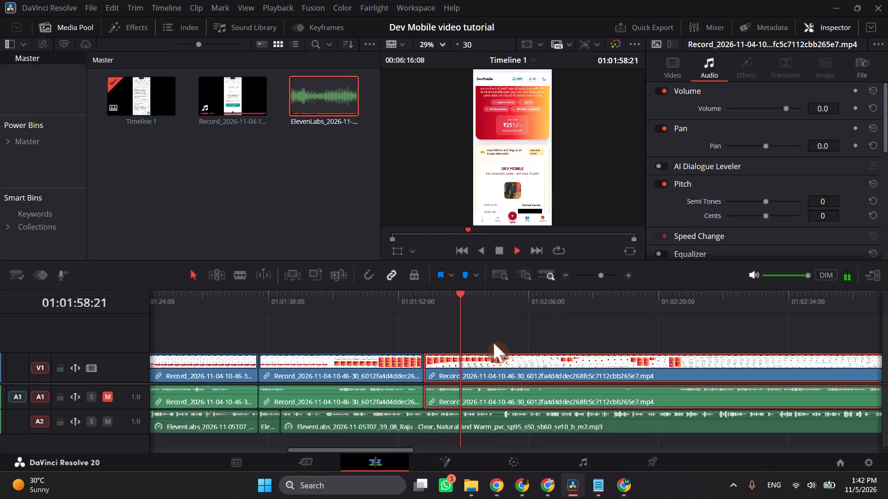
key(space)
click(494, 355)
key(ctrl+b)
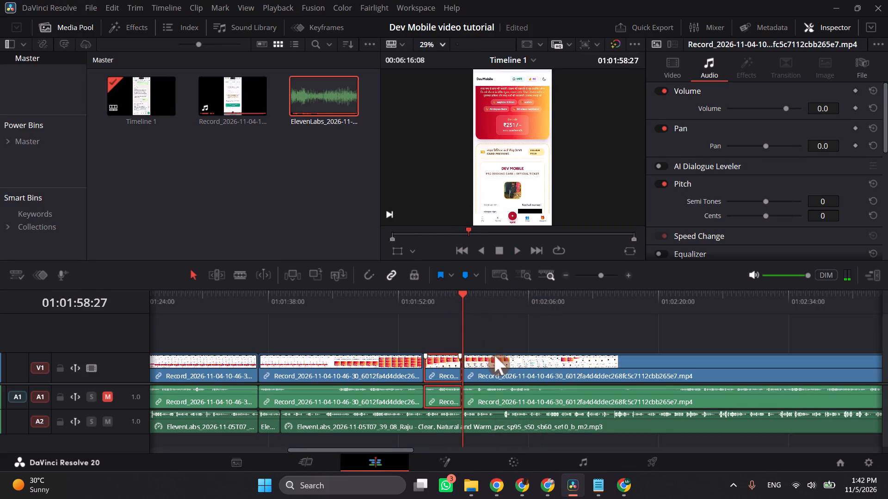
Trim the start of the part after 01:01:58:27 to about 01:02:05:04 and move it back to close the gap.
scroll(494, 355, left, 1)
drag(348, 305, 389, 304)
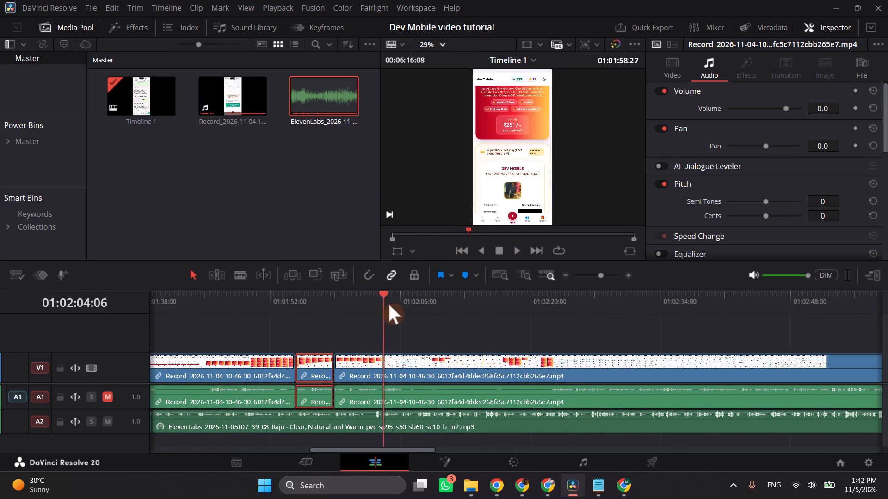
drag(389, 304, 401, 305)
key(space)
key(space)
click(393, 299)
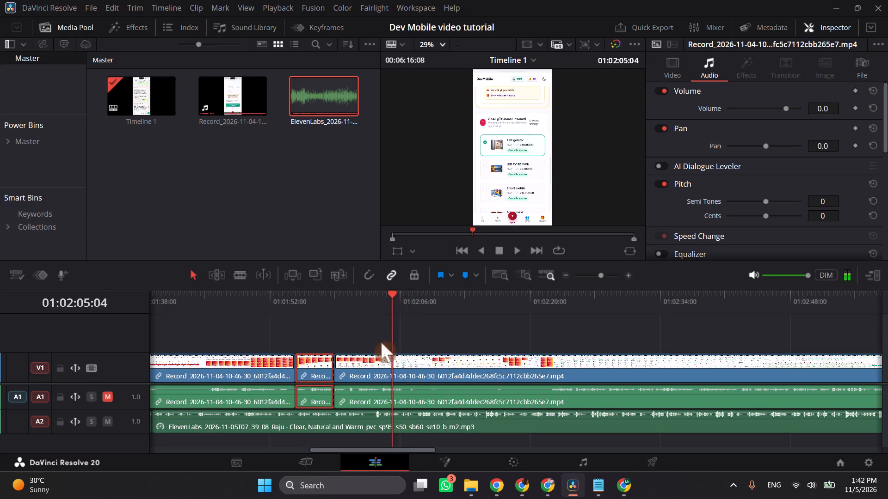
click(375, 363)
drag(339, 369, 395, 372)
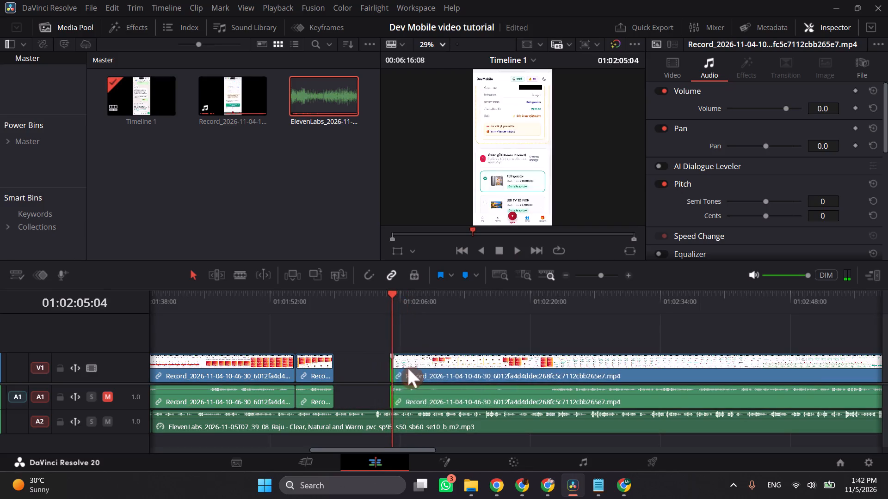
drag(408, 368, 352, 369)
Replay the join at about 01:01:58 and nudge the long recording part that follows back against the previous part.
click(324, 312)
key(space)
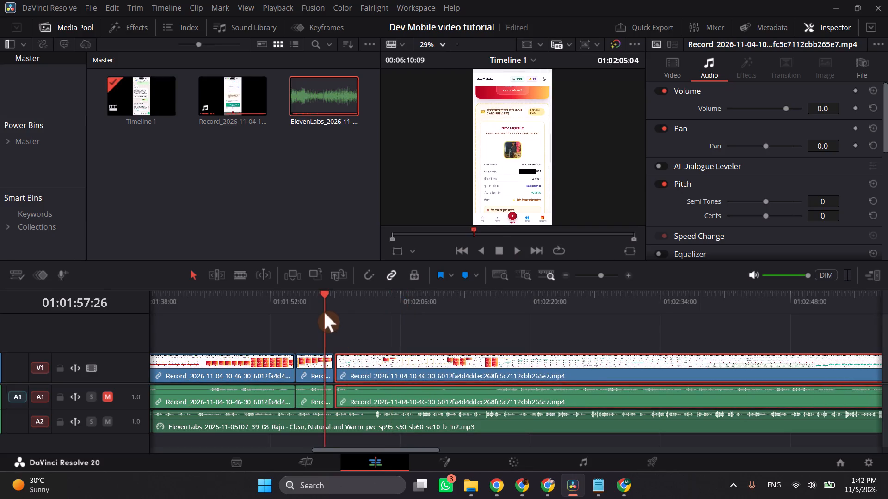
key(space)
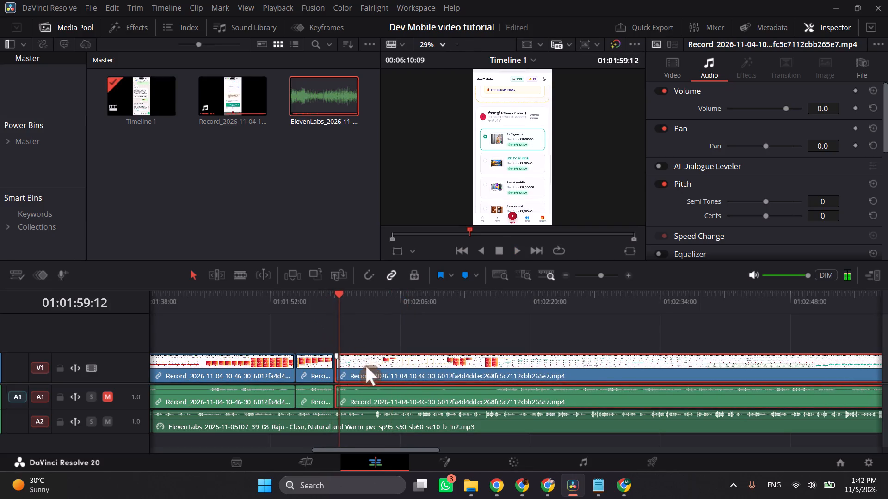
click(366, 367)
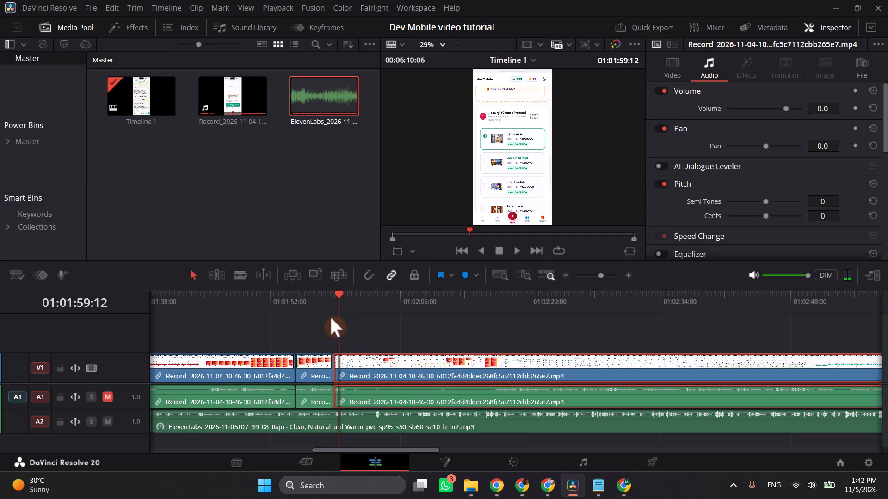
Review the card preview and scrolling footage from about 01:01:58, then split the recording at 01:02:17:26, where the Choose Product list shows.
click(331, 309)
key(space)
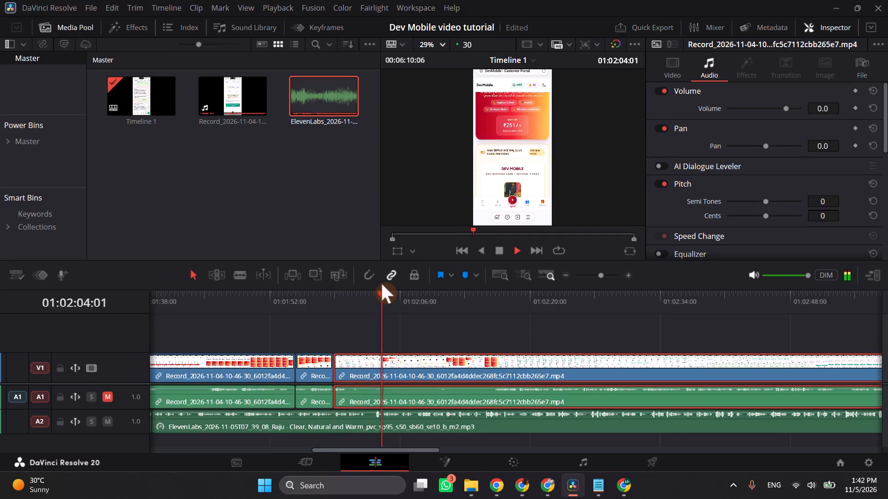
key(space)
key(space)
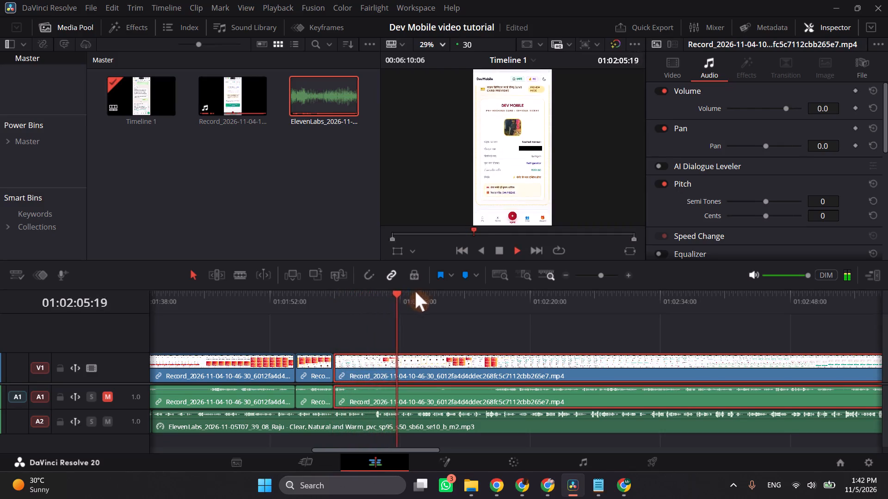
key(space)
drag(437, 292, 529, 294)
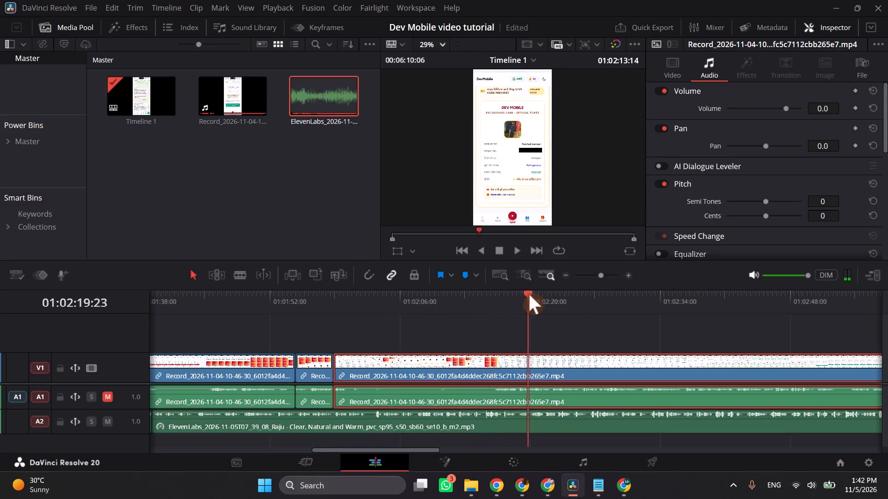
drag(529, 294, 518, 296)
key(space)
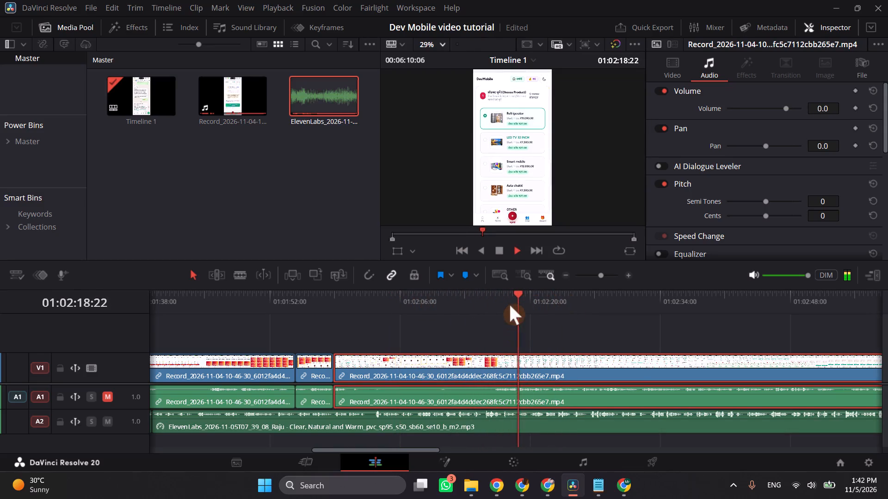
click(509, 299)
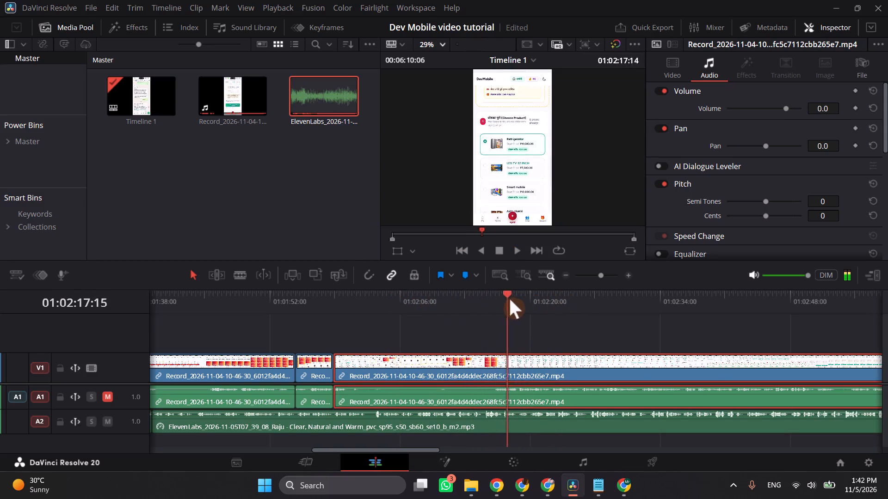
key(space)
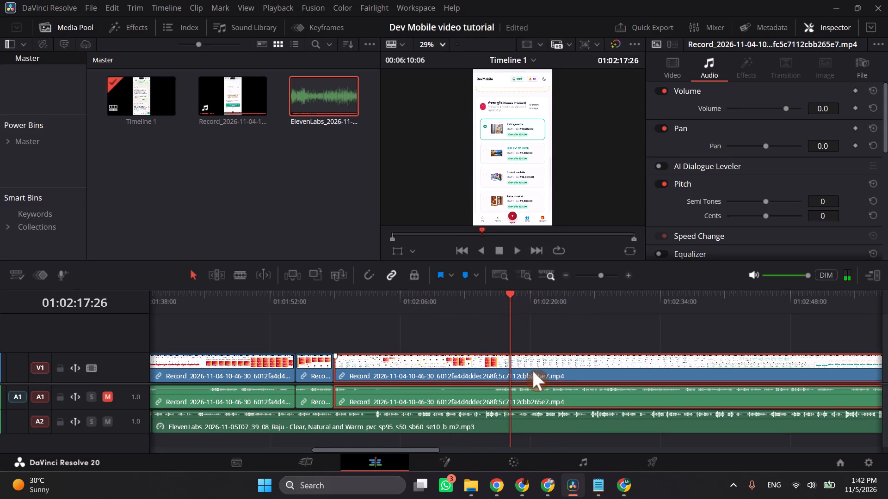
key(ctrl+b)
Delete the recording part between about 01:01:58 and 01:02:17:26 and close the gap it leaves.
drag(494, 363, 487, 354)
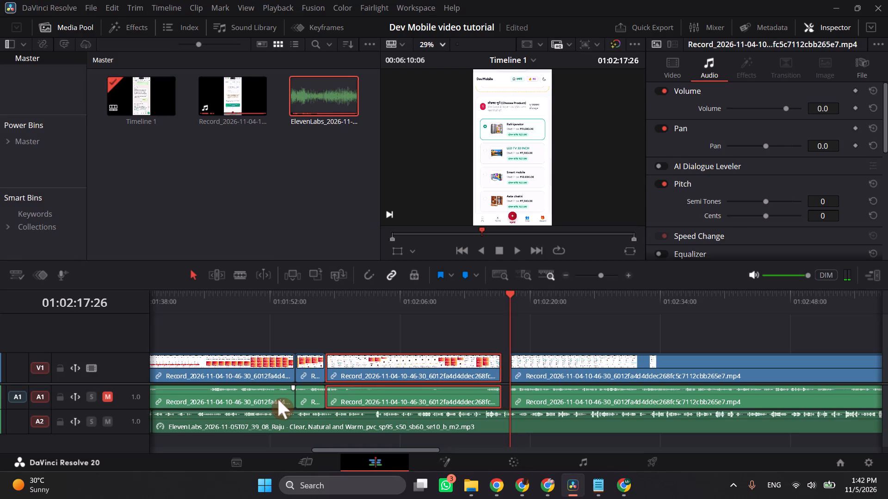
key(ctrl+z)
key(BackSpace)
click(400, 376)
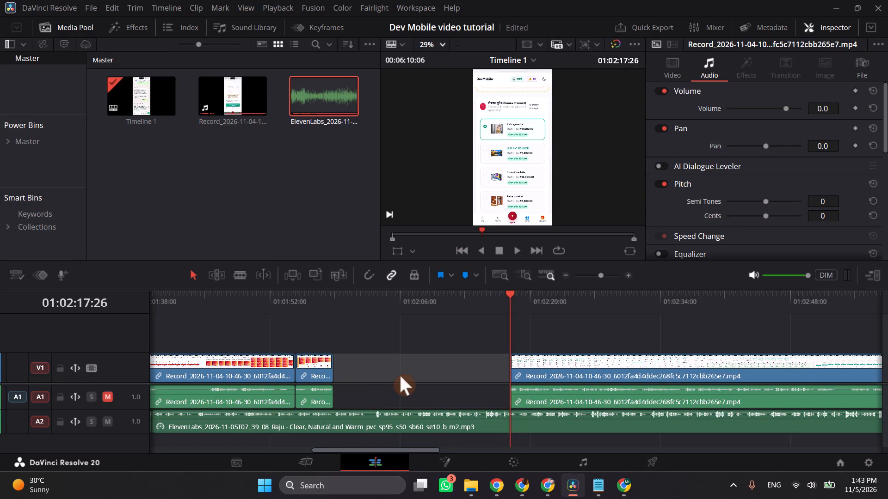
key(BackSpace)
Replay the new join and product selection from 01:01:57:20, then split the ElevenLabs voiceover at 01:01:58:24.
click(323, 309)
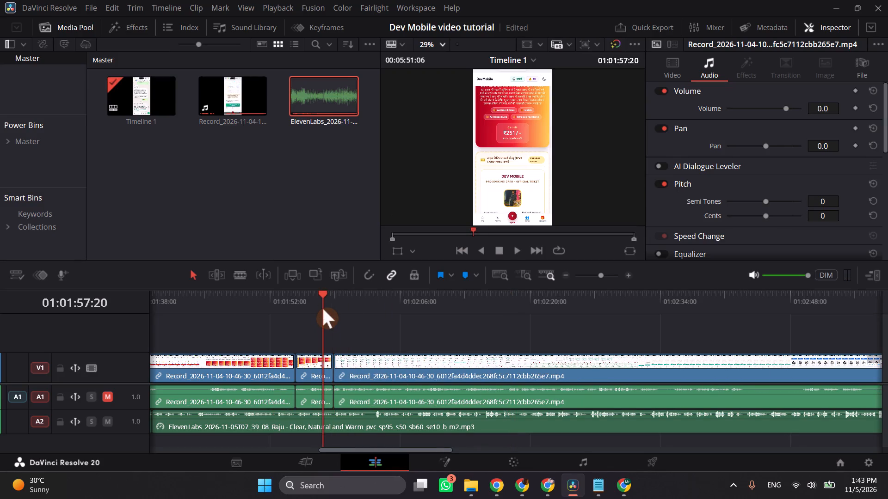
key(space)
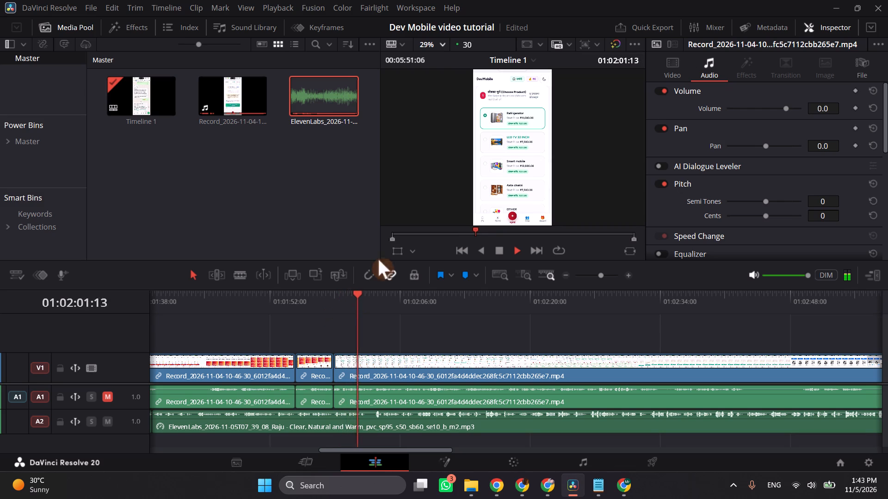
scroll(499, 133, up, 4)
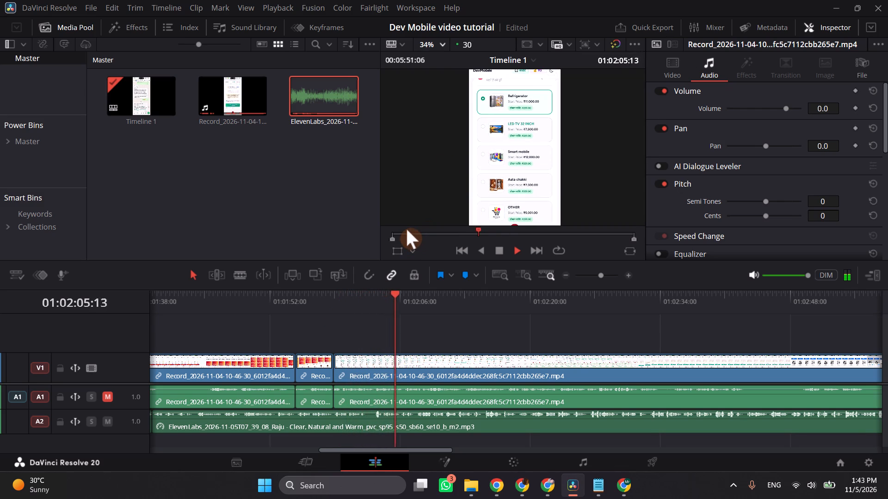
key(space)
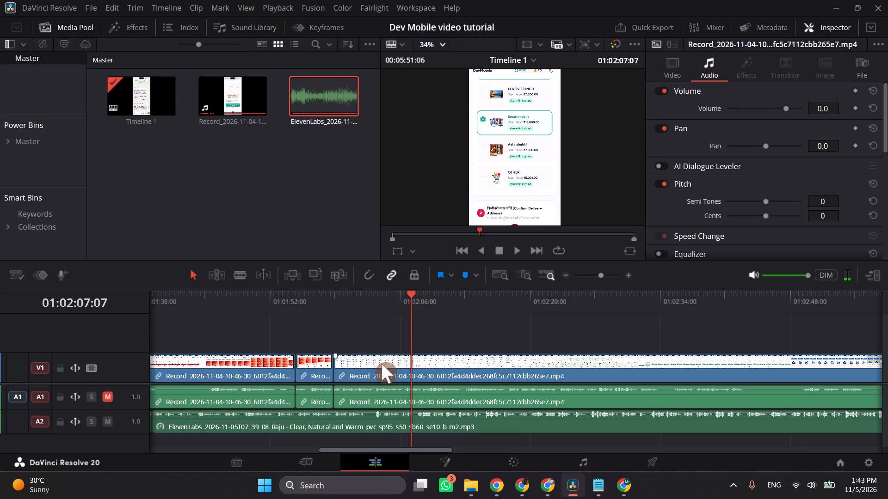
key(space)
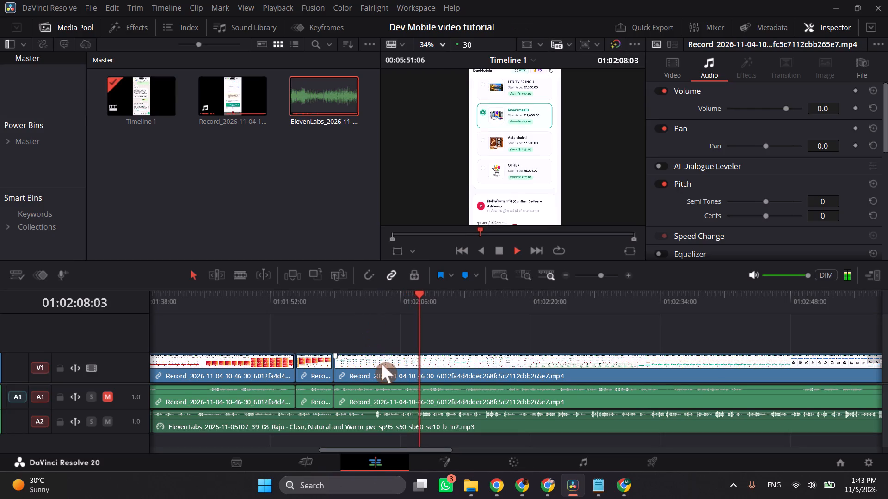
key(space)
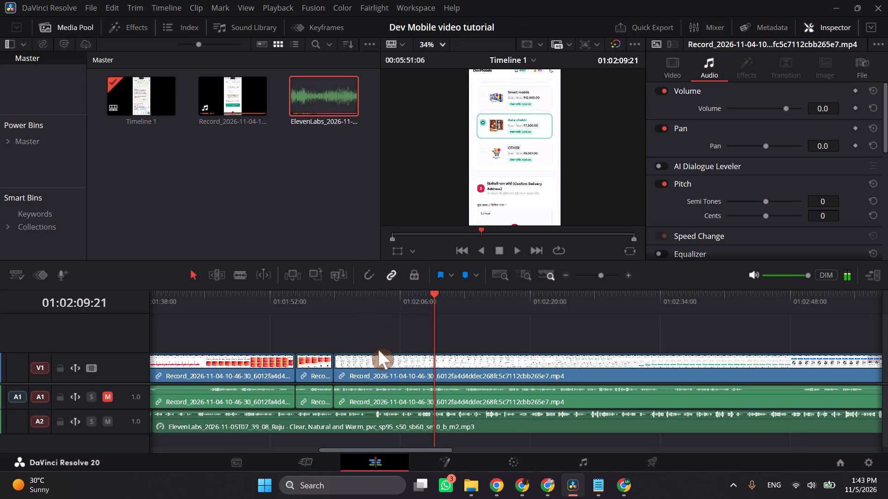
click(322, 300)
key(space)
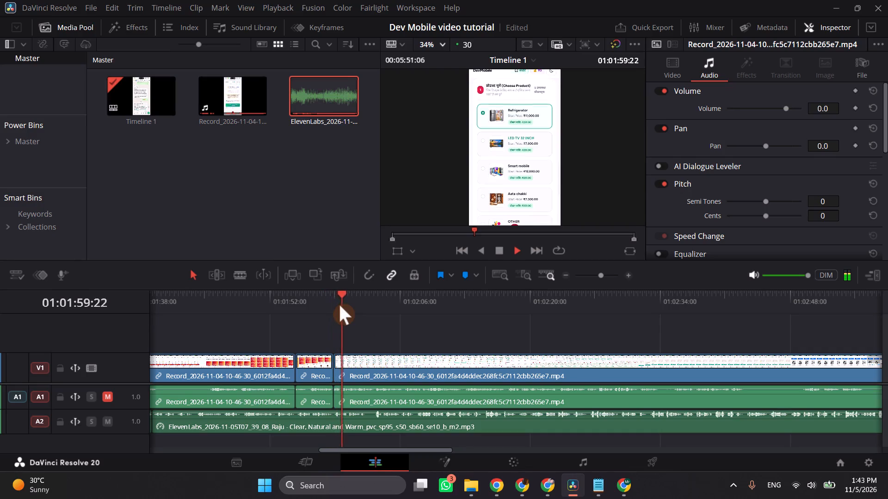
key(space)
click(335, 300)
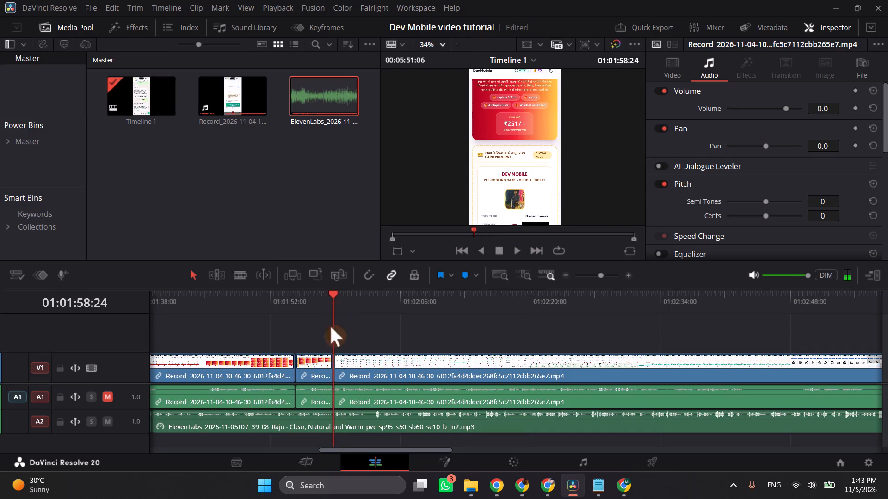
click(356, 425)
key(ctrl+b)
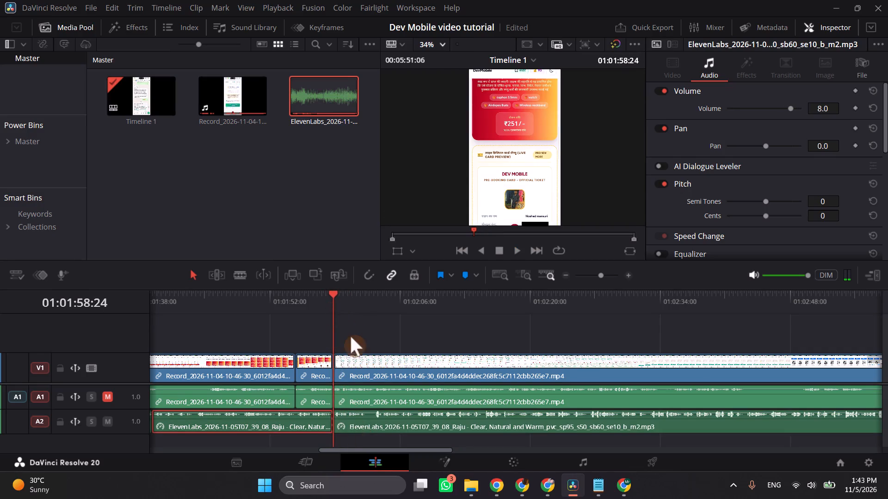
Review the product selection footage with the voiceover from about 01:02:08 to 01:02:15.
drag(346, 305, 422, 307)
scroll(416, 304, left, 1)
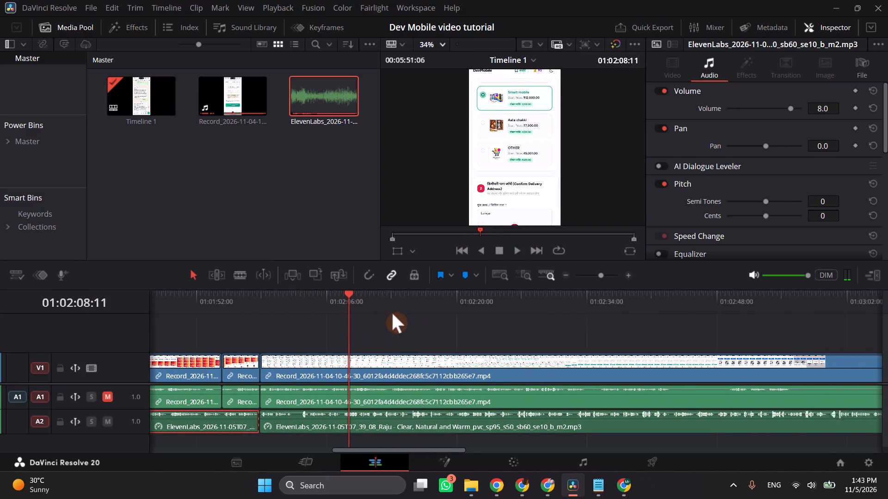
scroll(392, 313, left, 1)
key(space)
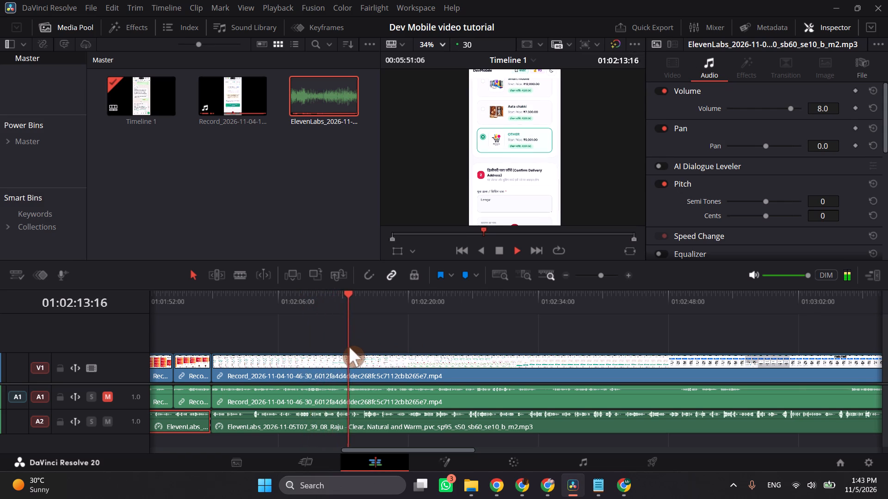
key(space)
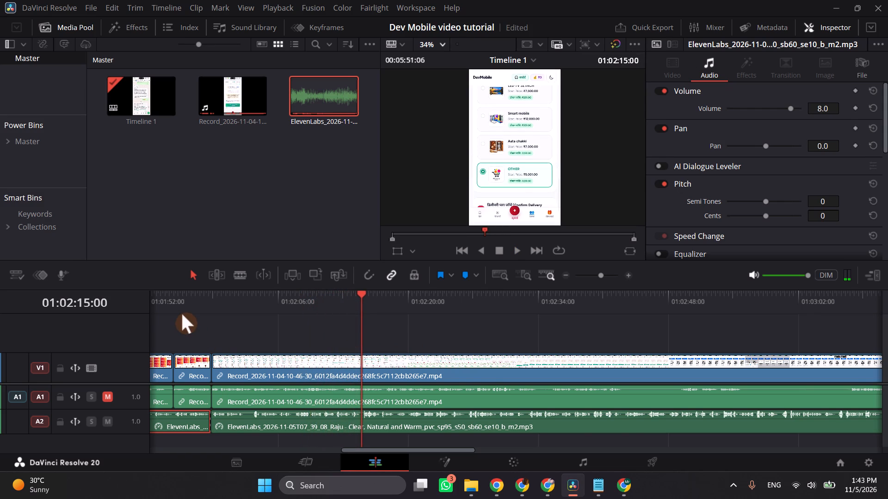
Replay the product selection section in short stretches and split both the recording and the voiceover at 01:02:07:18, with Smart mobile selected.
scroll(182, 314, right, 1)
click(245, 296)
key(space)
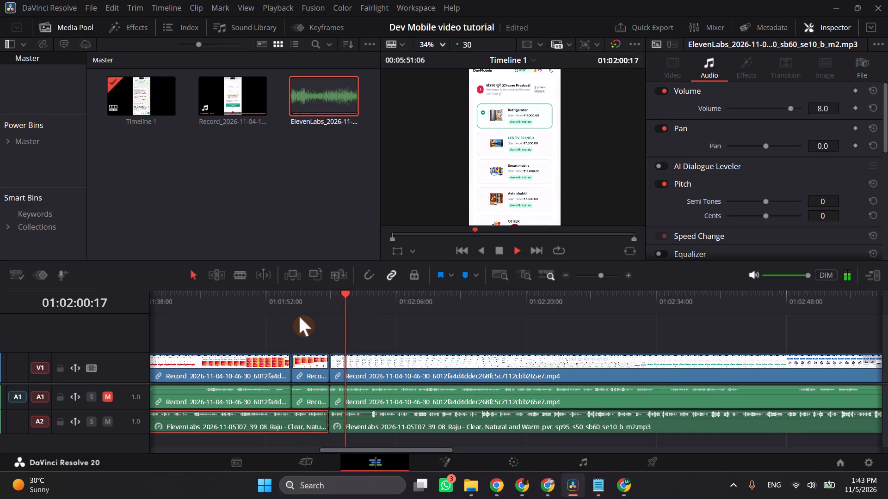
key(space)
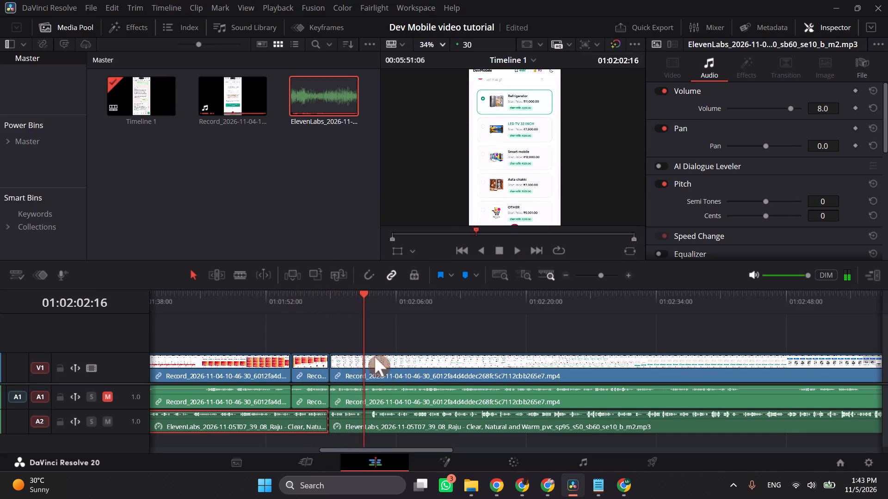
key(space)
key(space)
key(space)
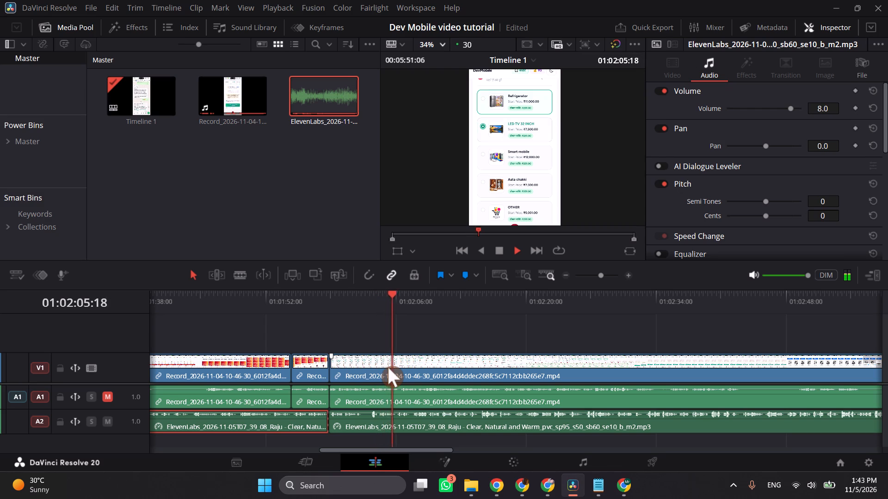
key(space)
key(space)
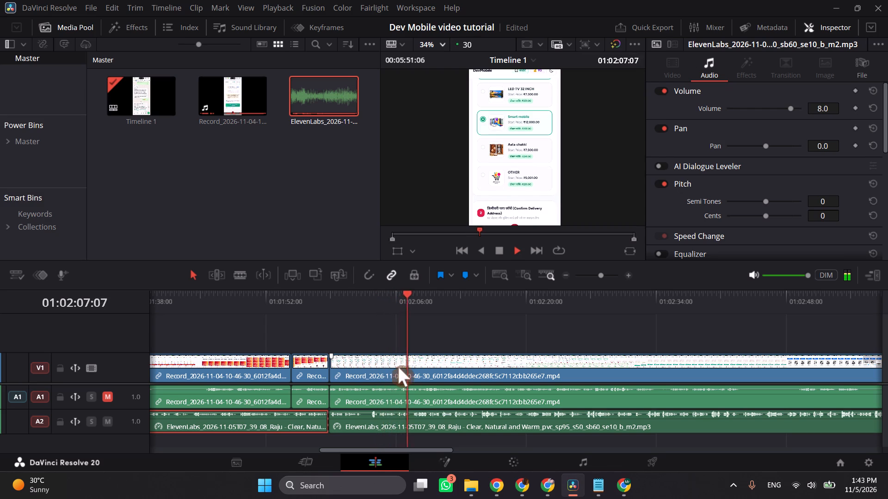
key(space)
click(423, 368)
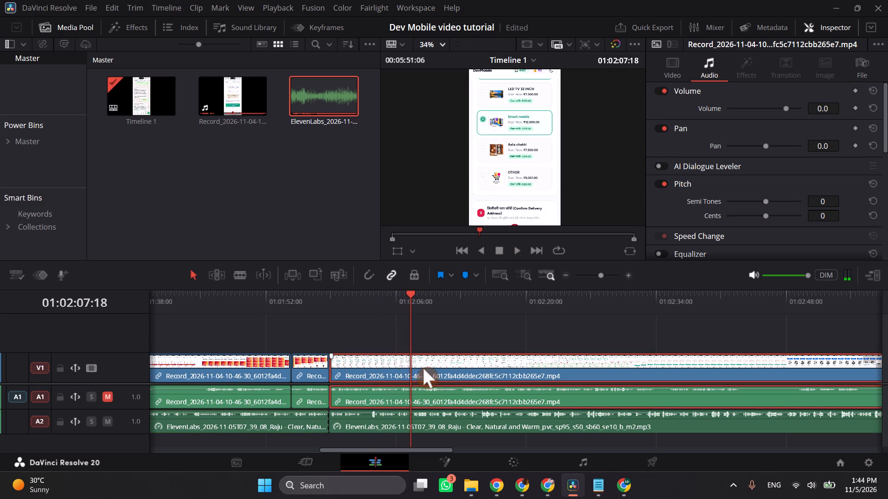
key(ctrl+b)
ctrl+click(431, 423)
key(ctrl+b)
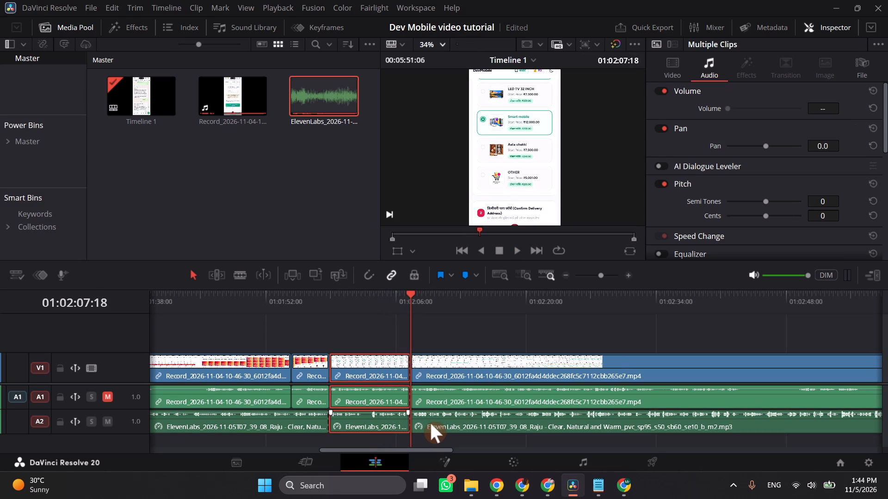
Review the recording with the voiceover from 01:02:07:18 to about 01:02:28, through the product, delivery address and payment sections.
key(space)
key(space)
drag(416, 303, 456, 306)
key(space)
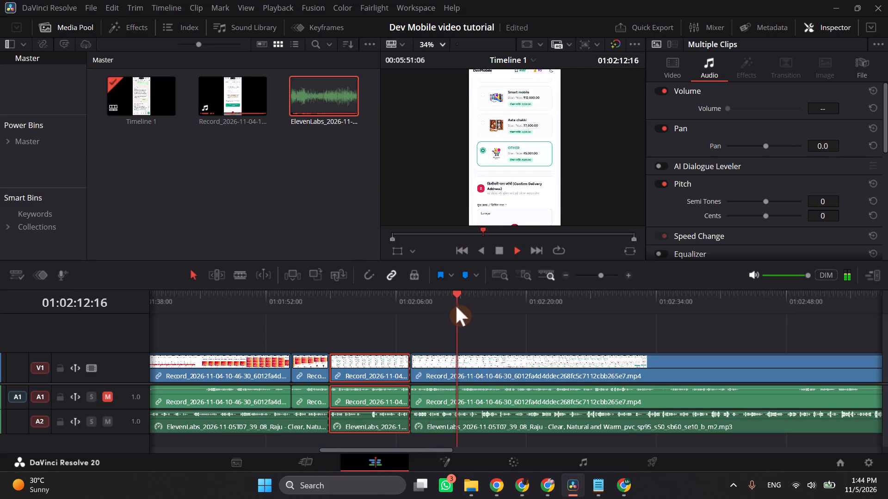
scroll(456, 306, left, 1)
key(space)
drag(384, 307, 406, 311)
key(space)
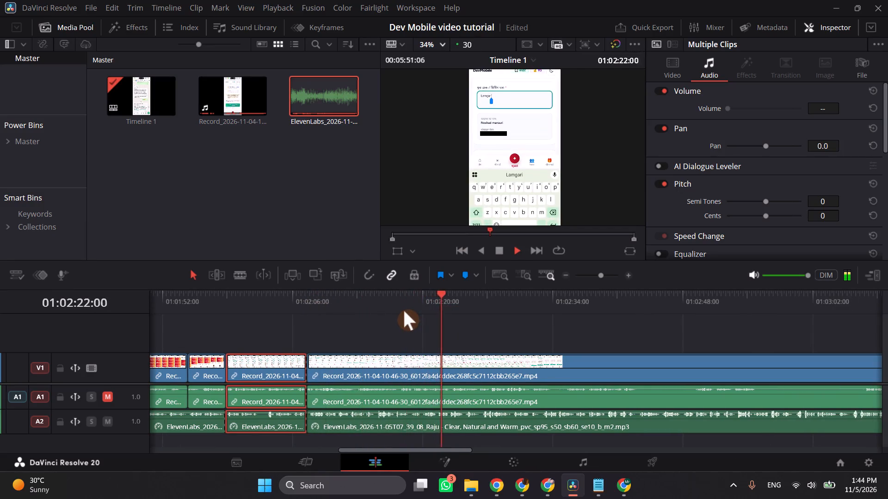
key(space)
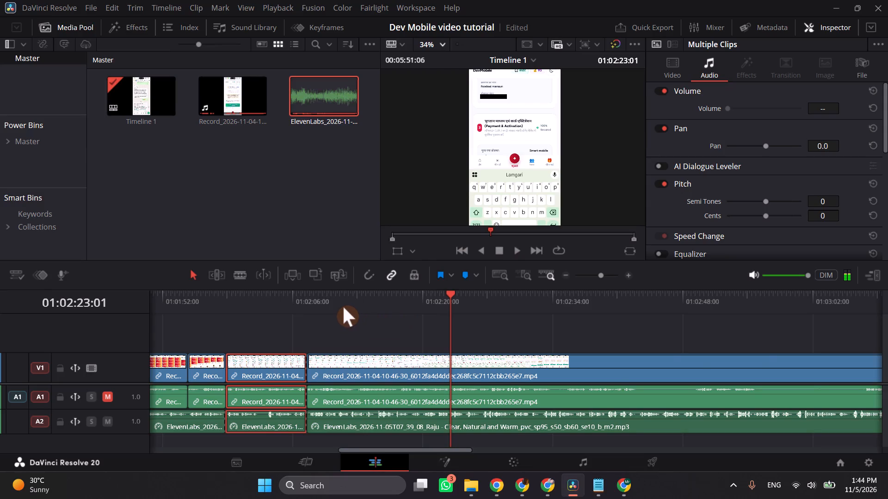
key(space)
key(space)
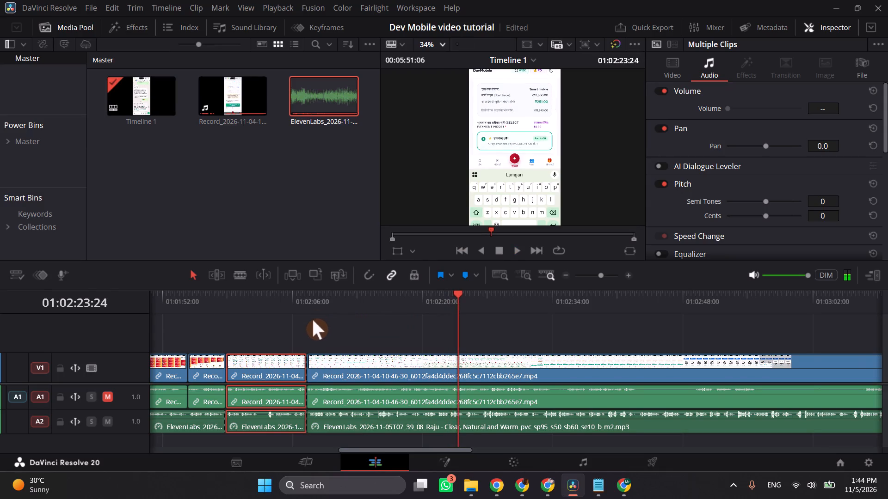
key(space)
key(space)
drag(464, 313, 488, 304)
key(space)
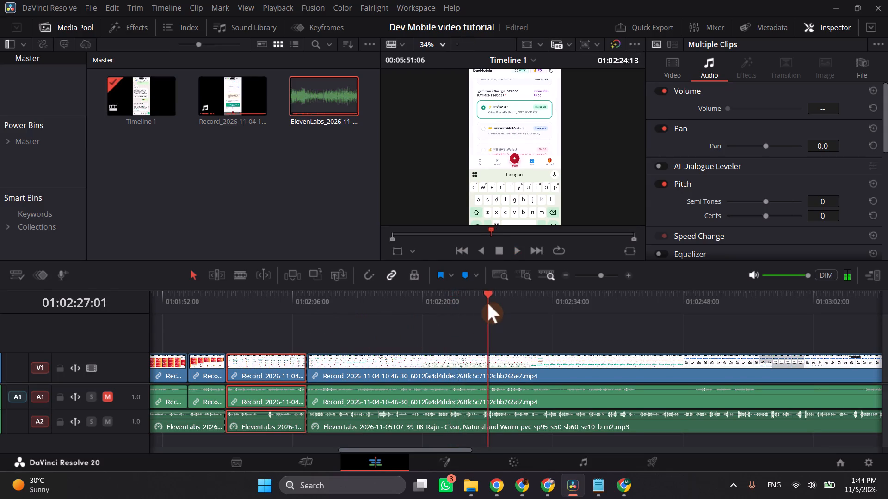
key(space)
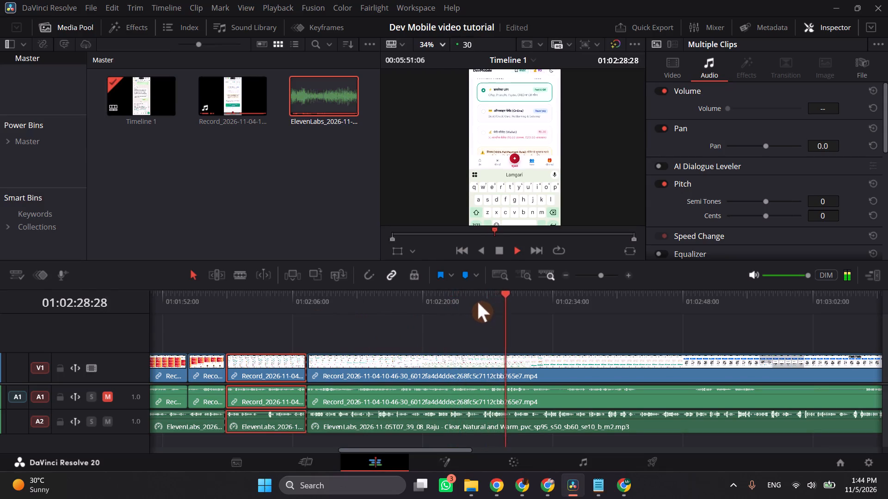
Replay around 01:02:25 to find the cut point, then split both the recording and the voiceover at 01:02:26:05.
click(458, 301)
key(space)
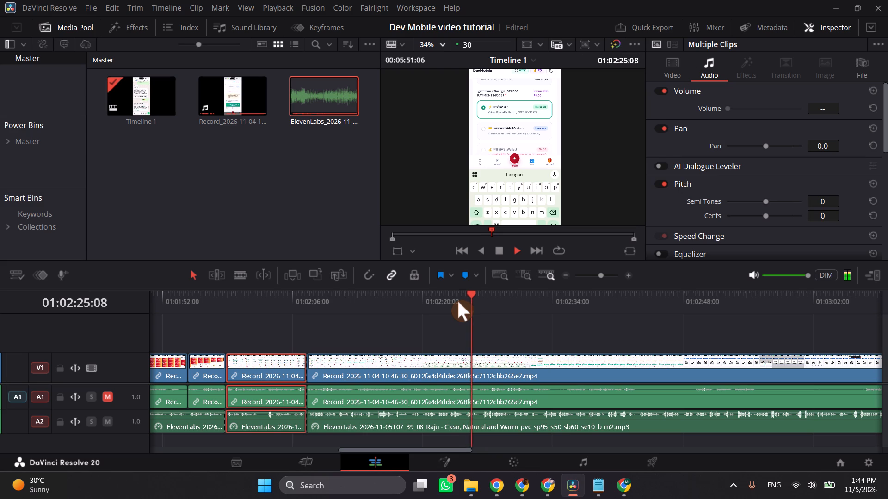
key(space)
click(479, 303)
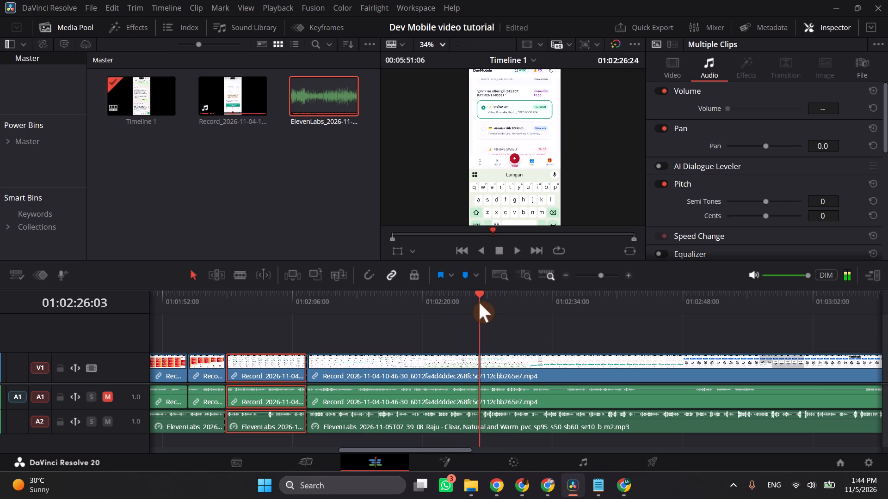
key(Right)
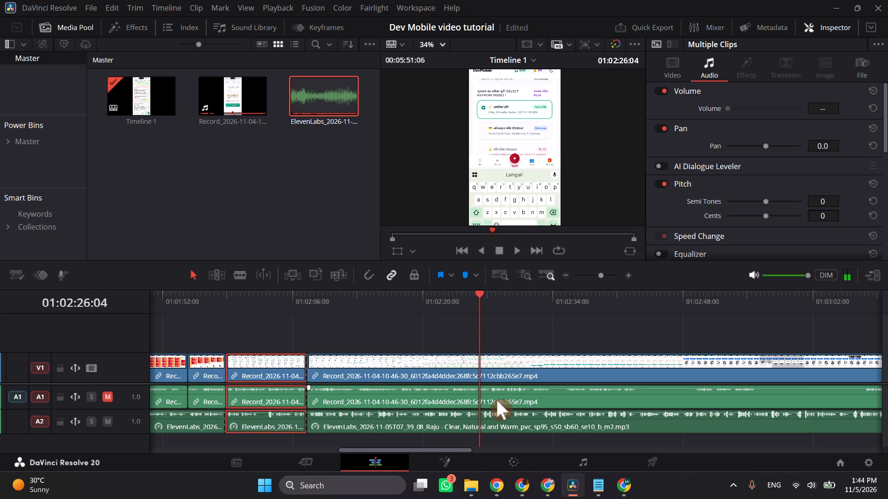
key(Right)
click(495, 400)
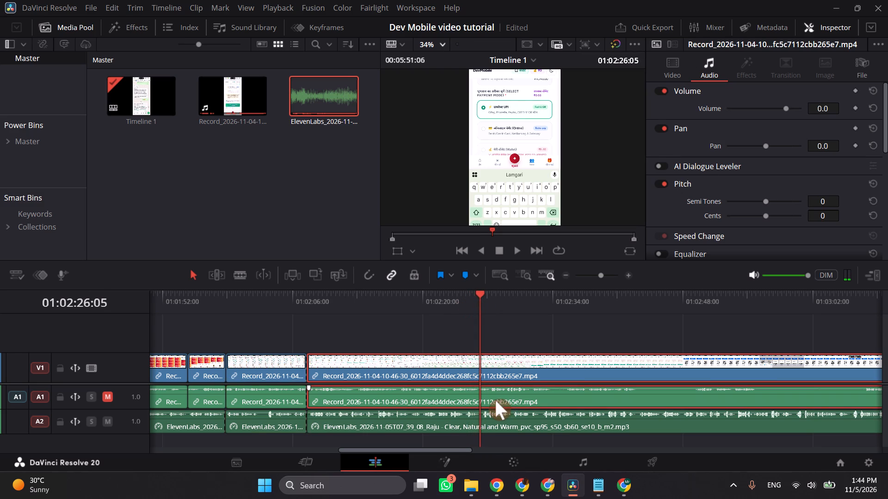
key(ctrl+b)
ctrl+click(491, 432)
key(ctrl+b)
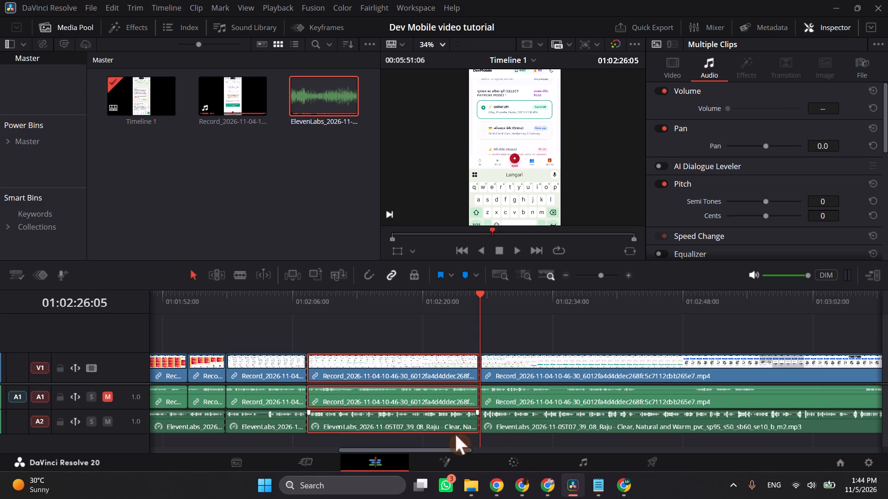
Delete the recording and voiceover section between 01:02:07:18 and 01:02:26:05 and close the gap it leaves.
key(BackSpace)
click(437, 358)
key(BackSpace)
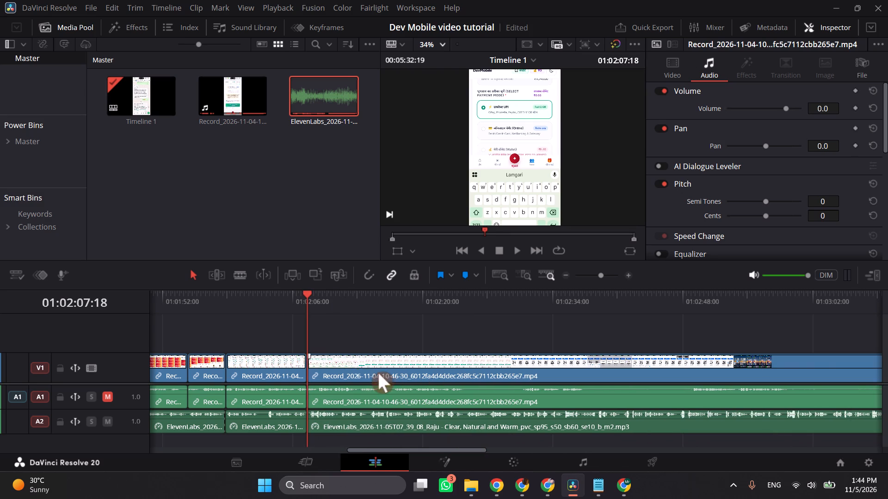
Replay the new join, then restore about 18 seconds of footage at the following recording clip's start and rejoin it at 01:02:07:18.
click(292, 311)
key(space)
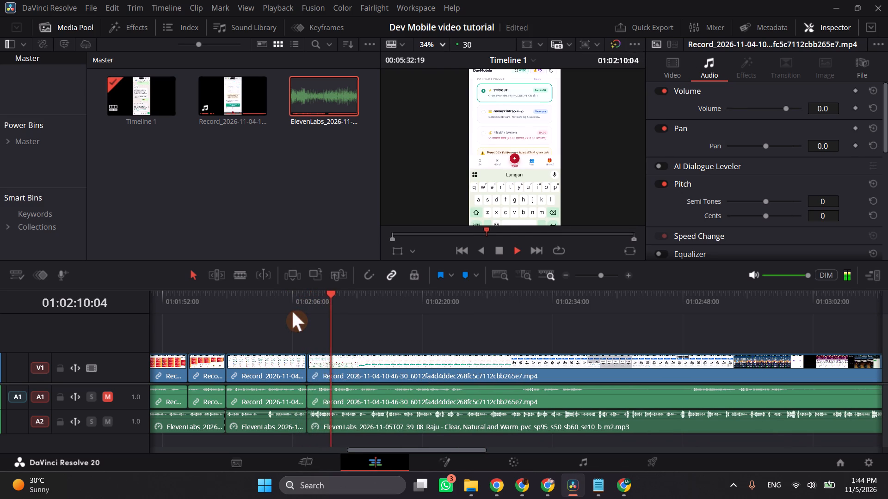
key(space)
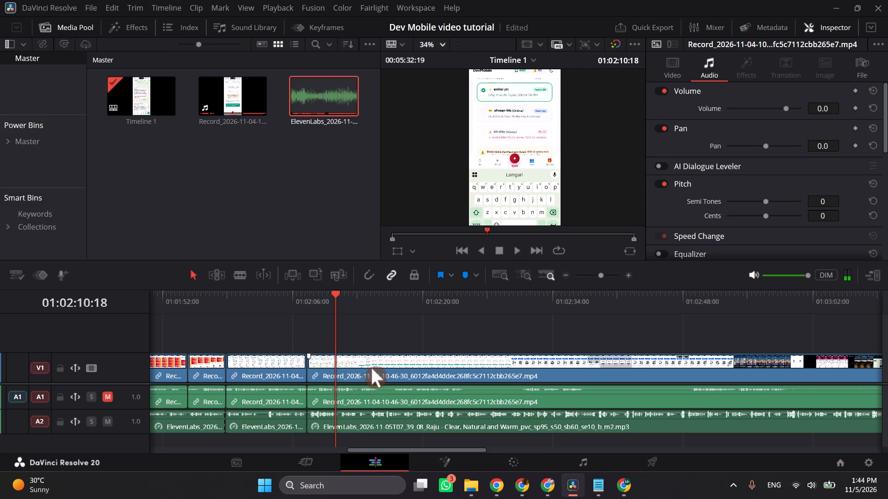
drag(375, 369, 498, 375)
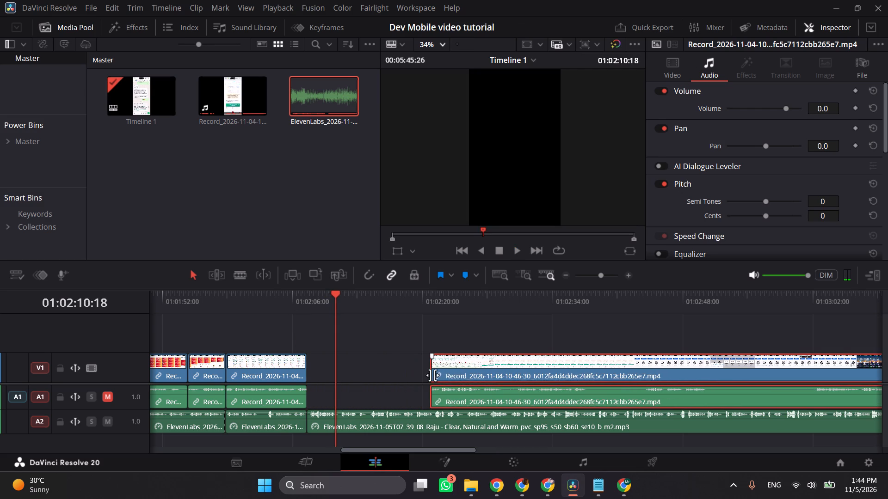
drag(432, 375, 322, 368)
drag(366, 367, 474, 368)
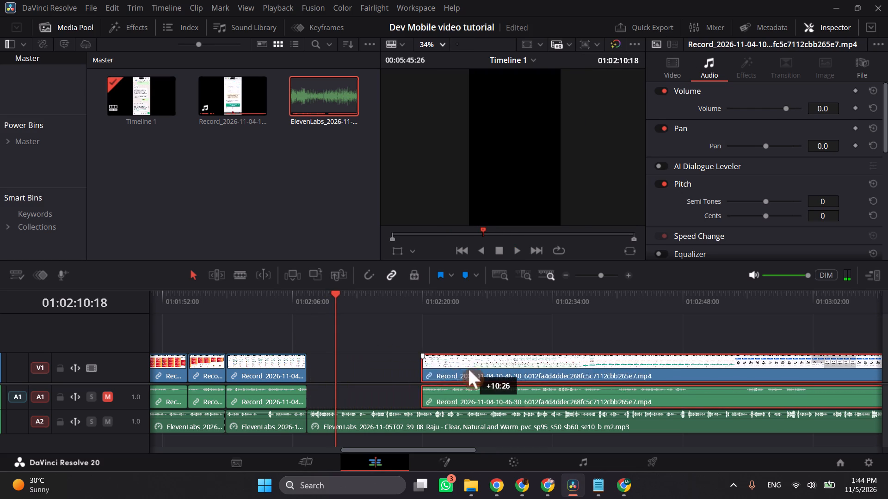
drag(428, 371, 372, 371)
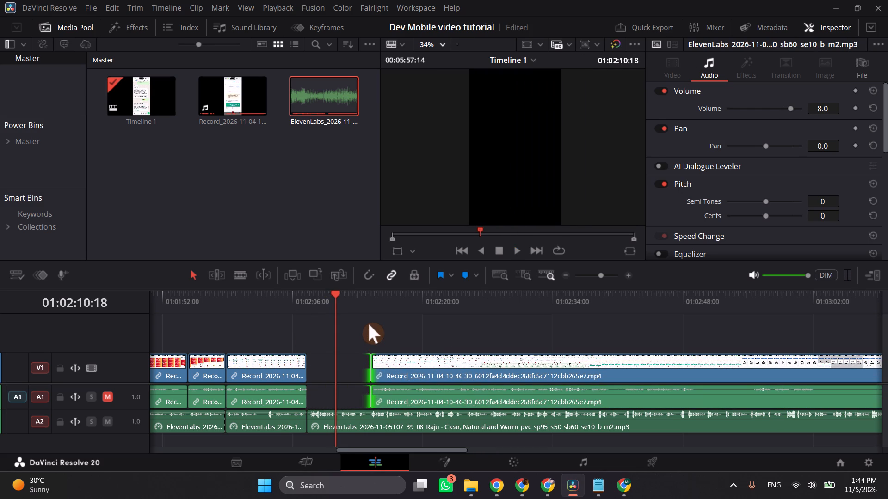
drag(413, 365, 366, 370)
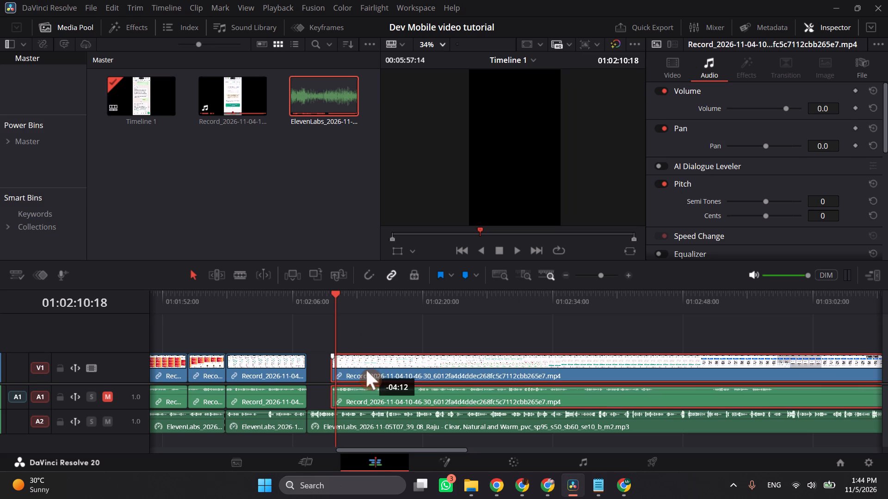
drag(366, 370, 349, 370)
Replay the restored footage up to 01:02:17:02, then trim about 10 seconds off that clip's start and rejoin it at 01:02:07:18.
click(298, 309)
drag(302, 308, 310, 308)
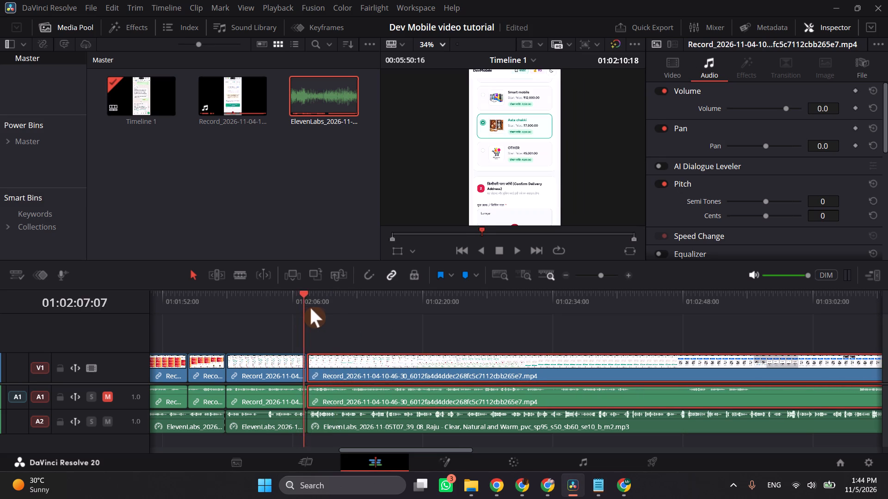
drag(310, 308, 314, 308)
key(space)
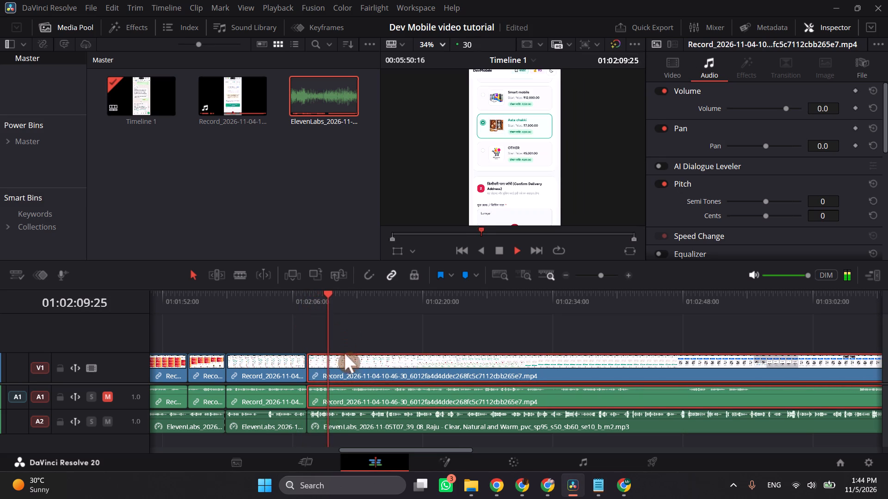
key(space)
key(space)
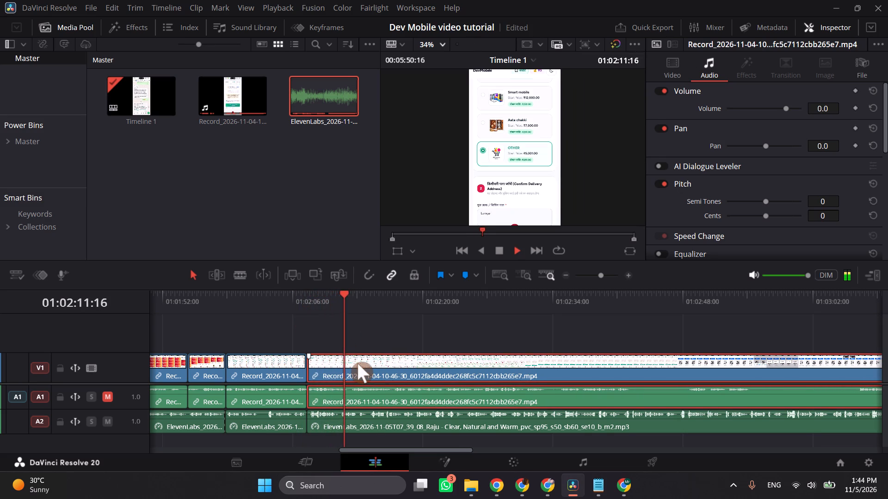
key(space)
key(space)
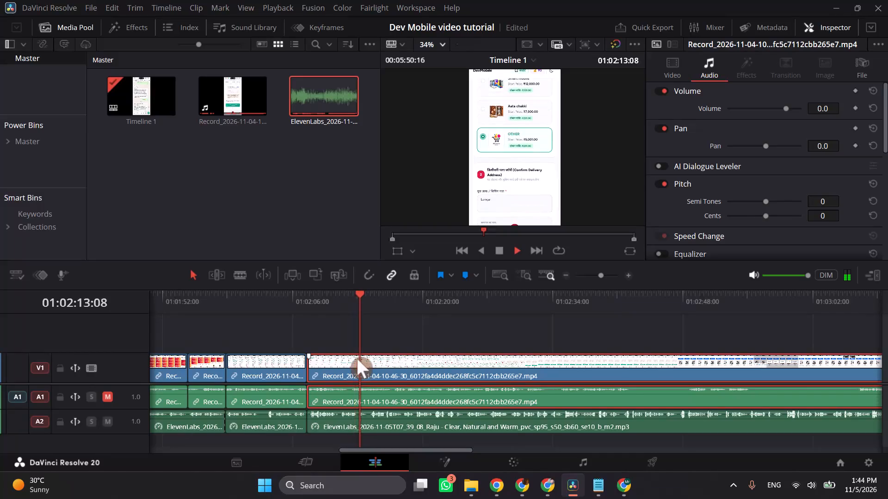
key(space)
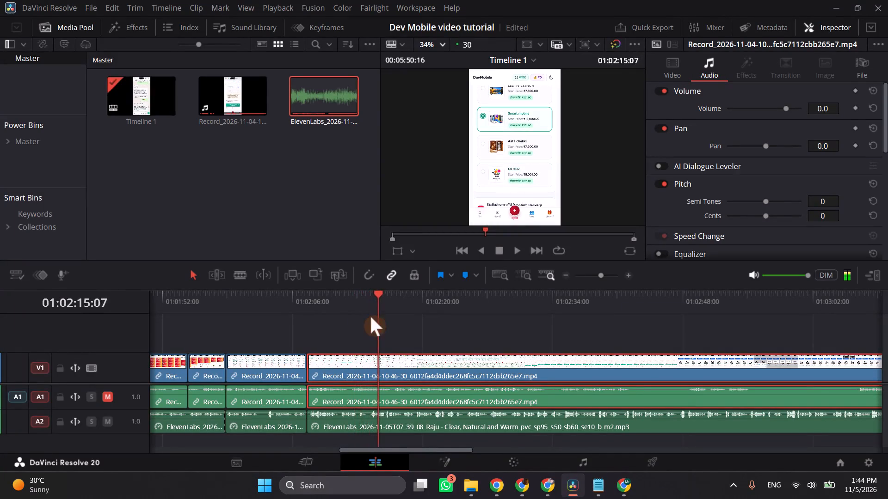
drag(379, 305, 395, 306)
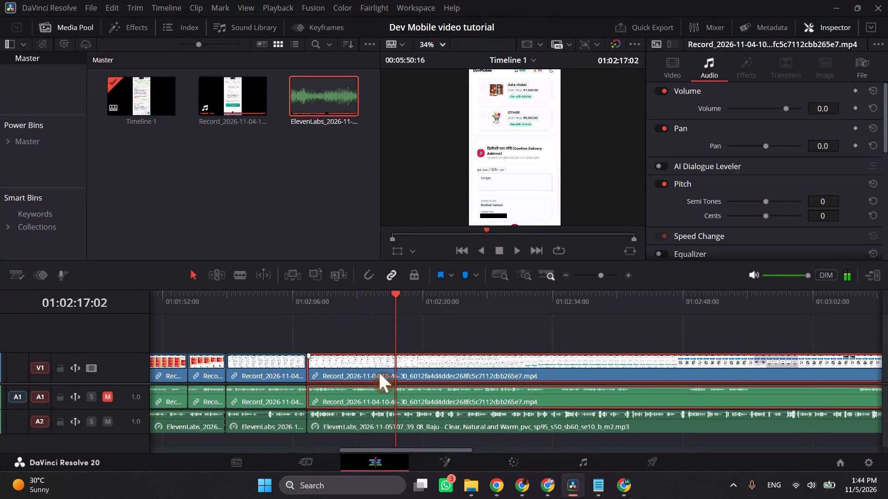
drag(313, 371, 397, 370)
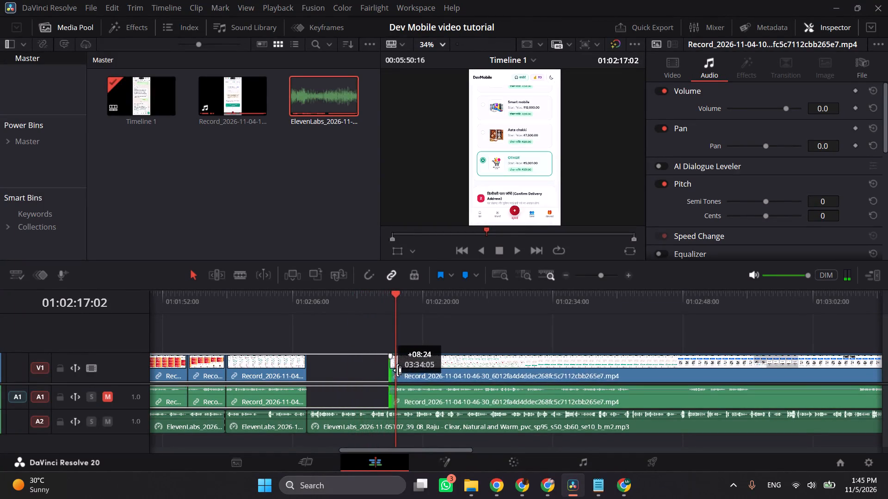
drag(397, 370, 406, 370)
drag(423, 371, 329, 368)
Replay the trimmed section, then restore about 2 seconds at the recording clip's start and butt it against the preceding clip.
click(298, 309)
key(space)
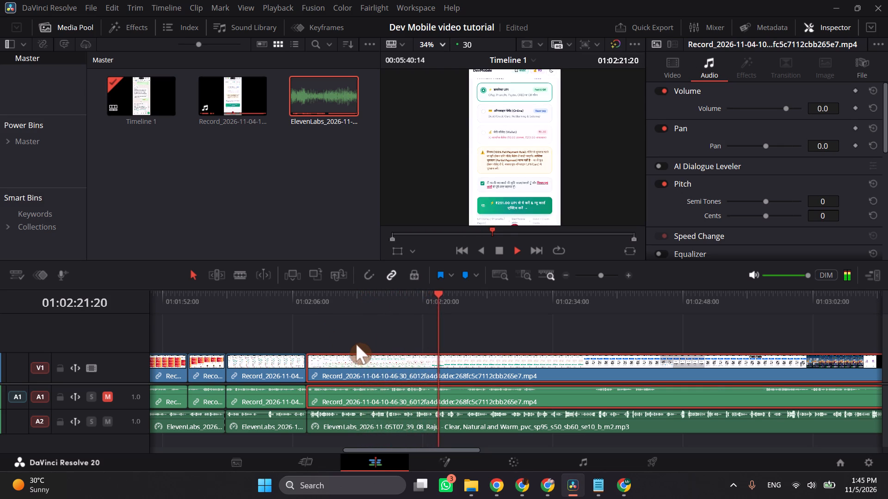
key(space)
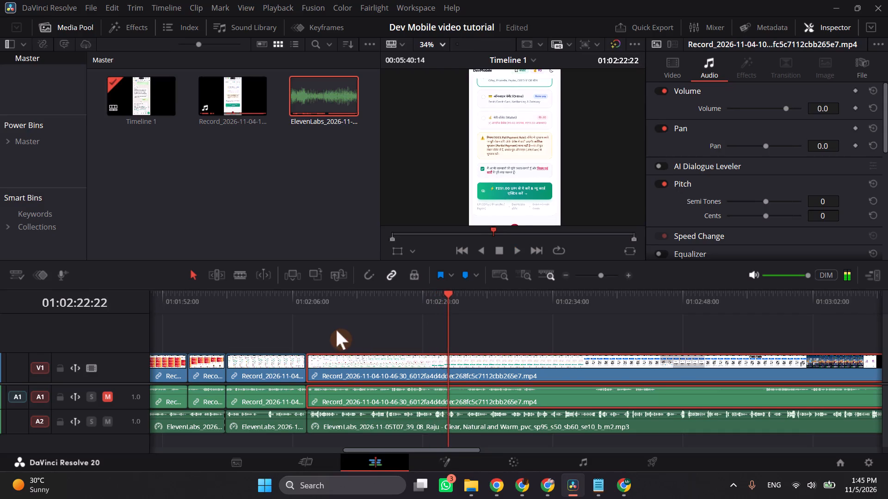
drag(345, 362, 365, 363)
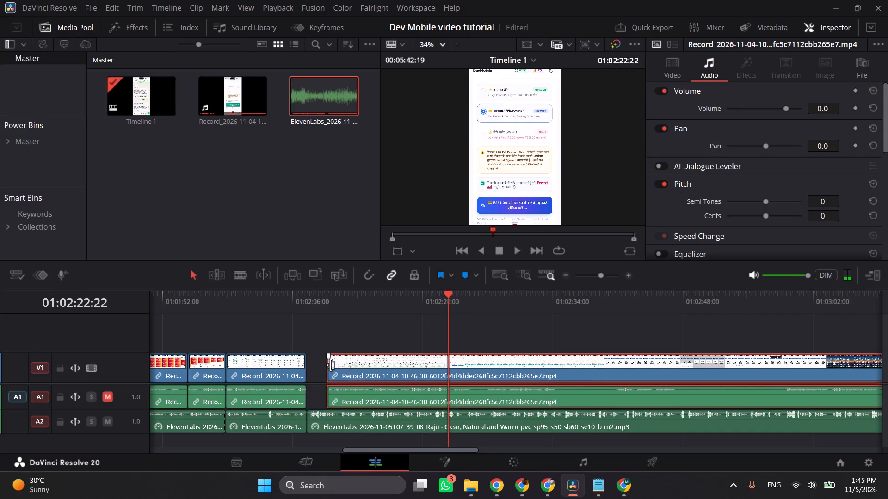
drag(330, 365, 310, 365)
click(301, 326)
key(space)
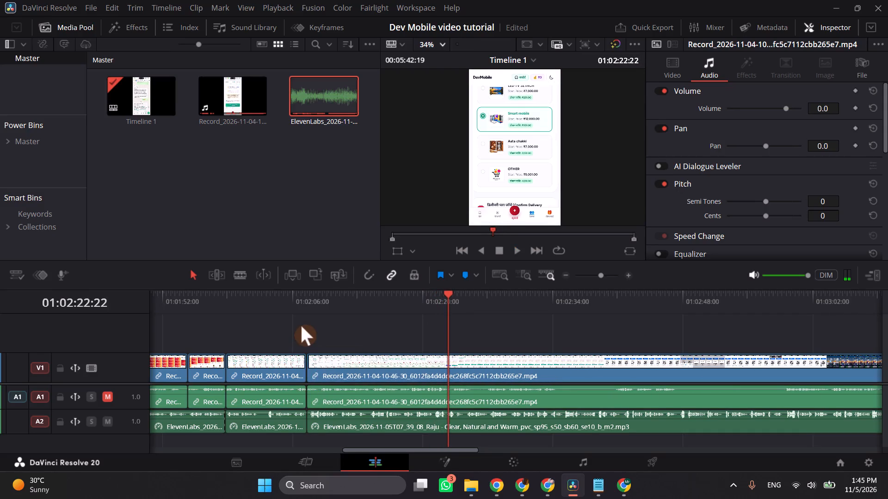
key(space)
click(321, 368)
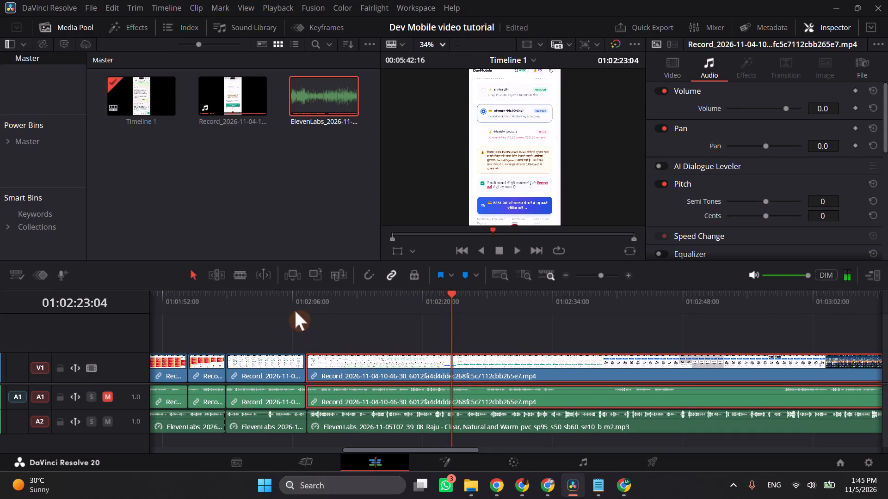
Review the rejoined recording against the voiceover from about 01:02:06 to 01:02:37:28, through the address and payment sections.
click(298, 298)
key(space)
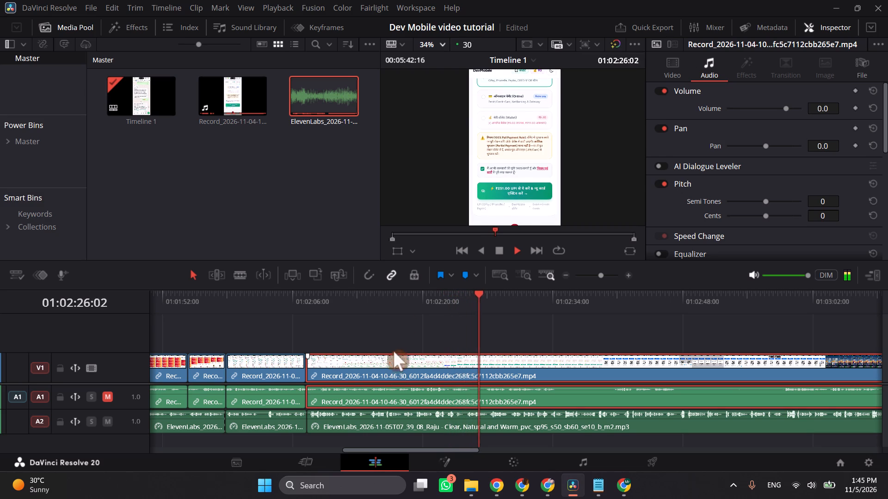
scroll(464, 184, down, 4)
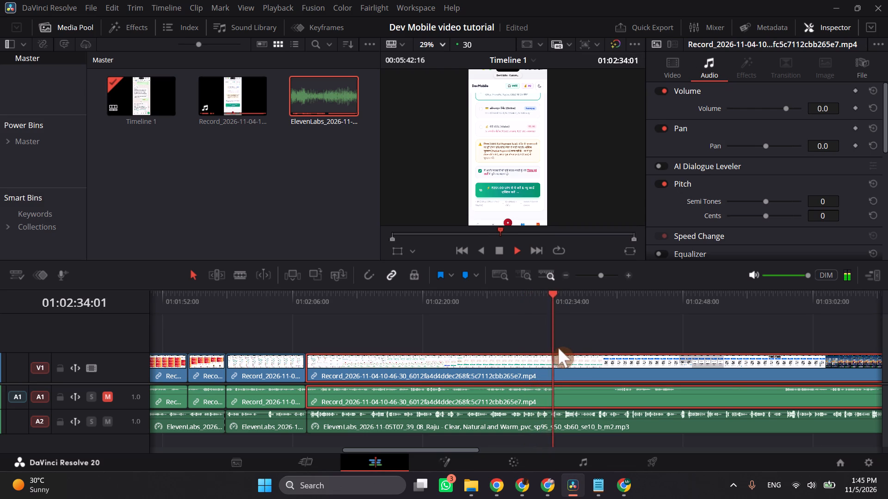
key(space)
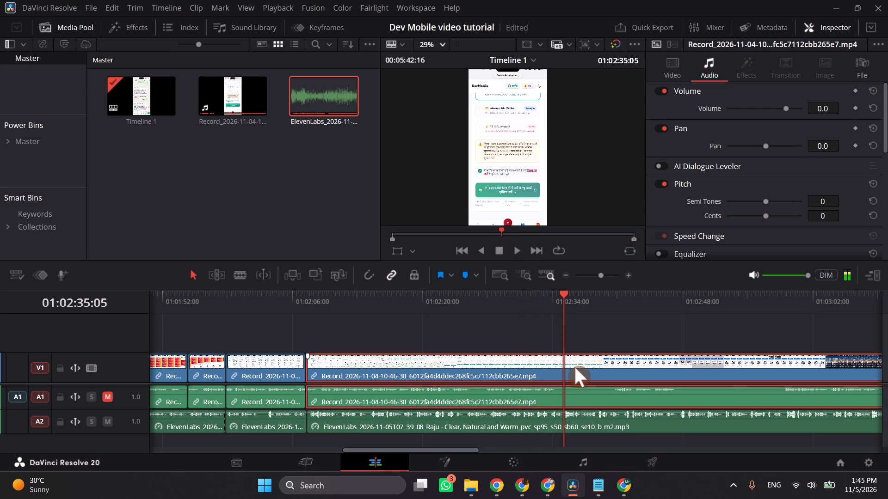
key(space)
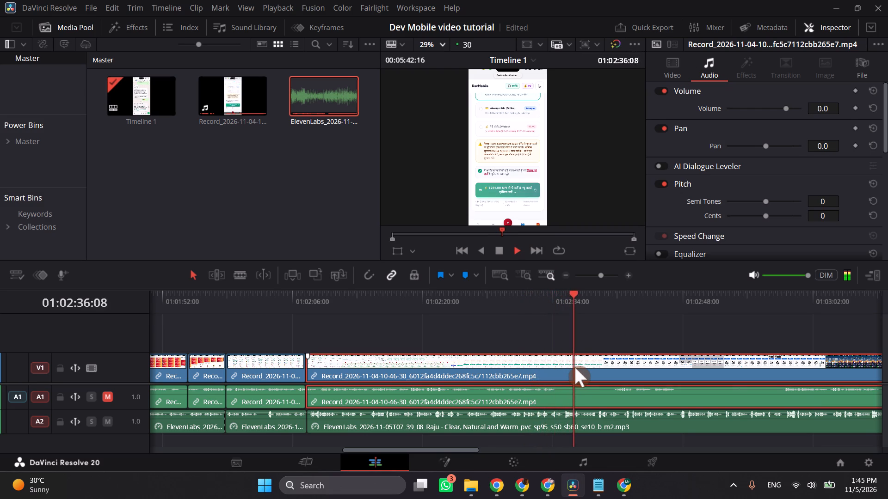
key(space)
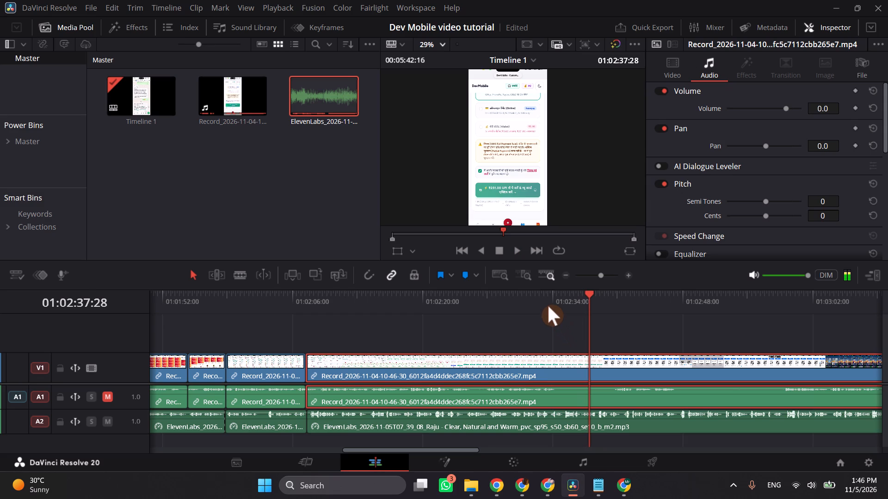
Replay from about 01:02:34, then split the recording and the voiceover clip at 01:02:35:02.
click(547, 304)
key(space)
click(530, 304)
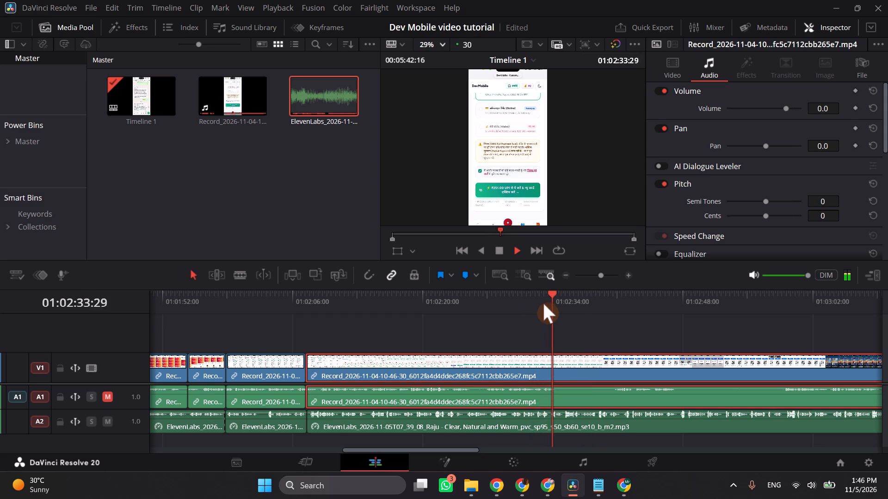
key(space)
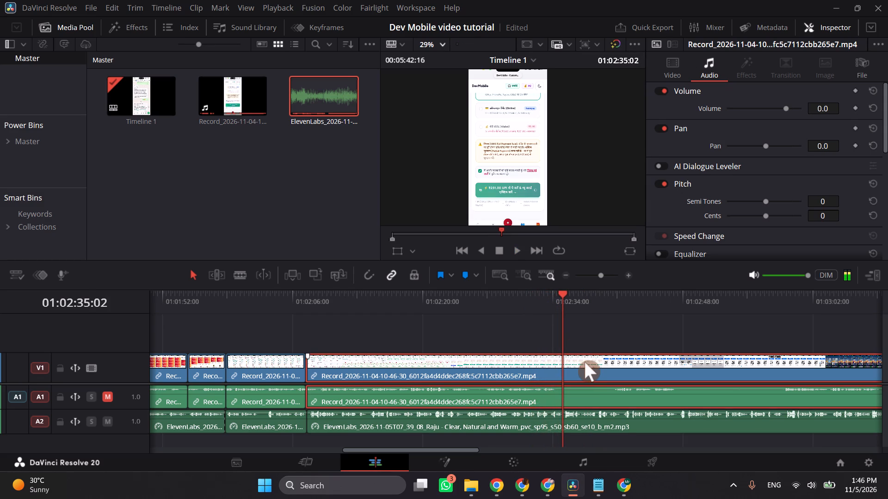
key(ctrl+b)
click(587, 420)
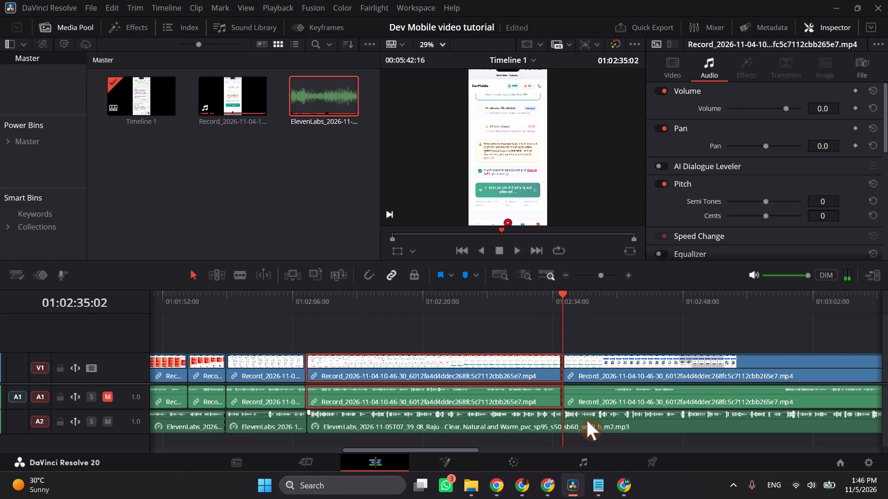
key(ctrl+b)
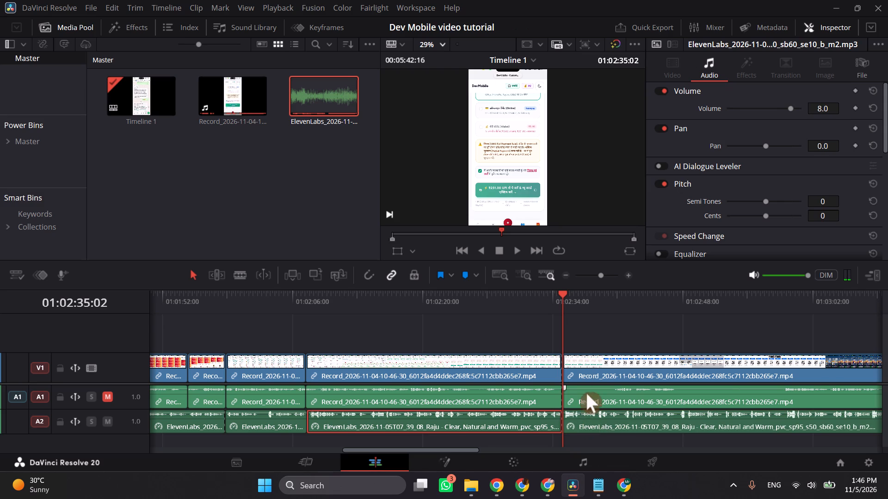
Trim about 5 seconds off the start of the recording clip after 01:02:35:02 and rejoin it to the preceding clip.
click(586, 334)
drag(573, 309, 606, 309)
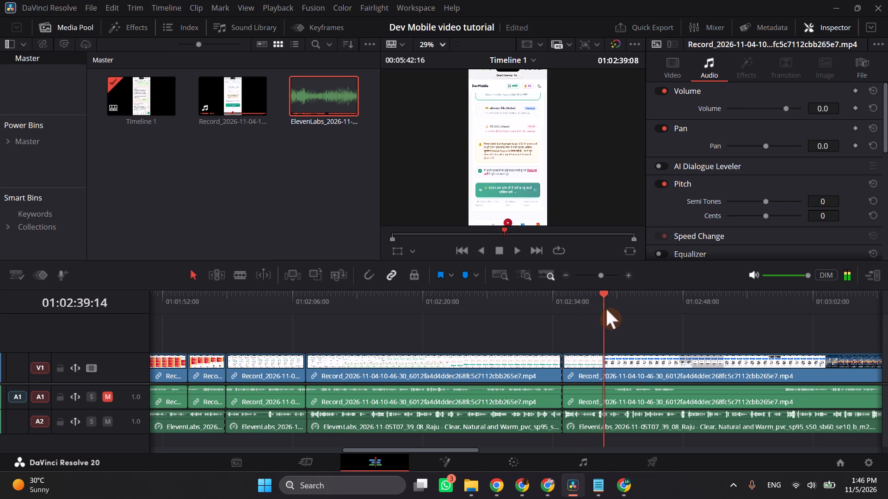
drag(606, 309, 611, 310)
key(space)
key(space)
click(594, 368)
drag(569, 367, 589, 367)
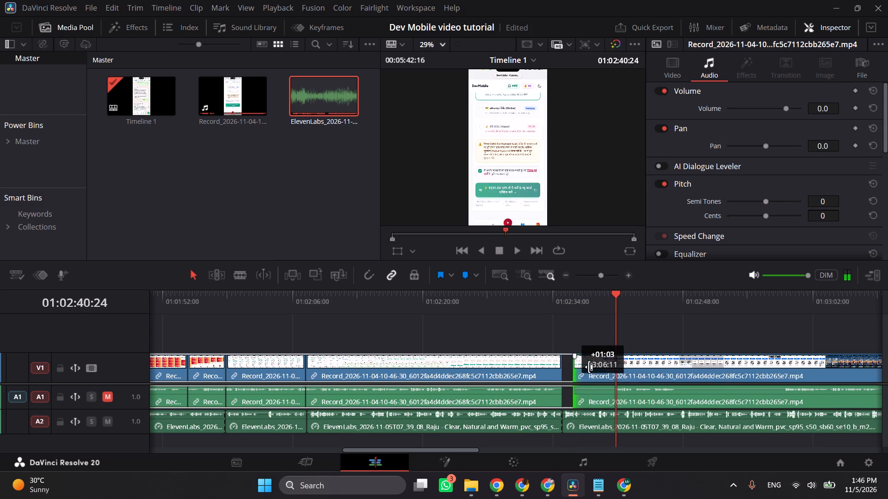
drag(589, 367, 616, 370)
drag(632, 366, 584, 370)
Replay the new join through the QR code and download section up to 01:02:42:27.
click(553, 313)
key(space)
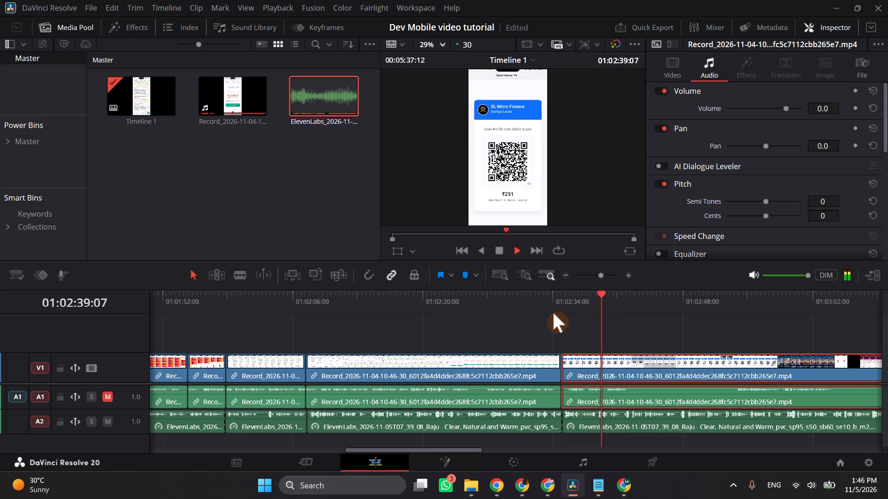
scroll(560, 331, left, 1)
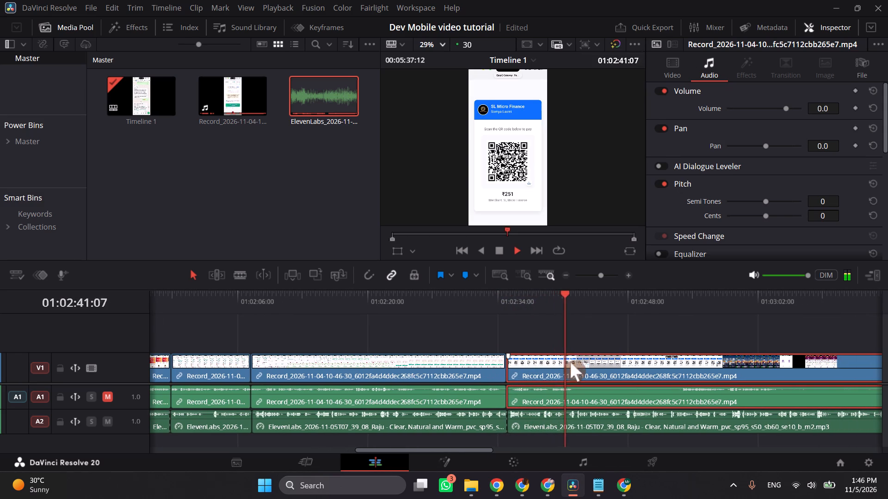
key(space)
key(space)
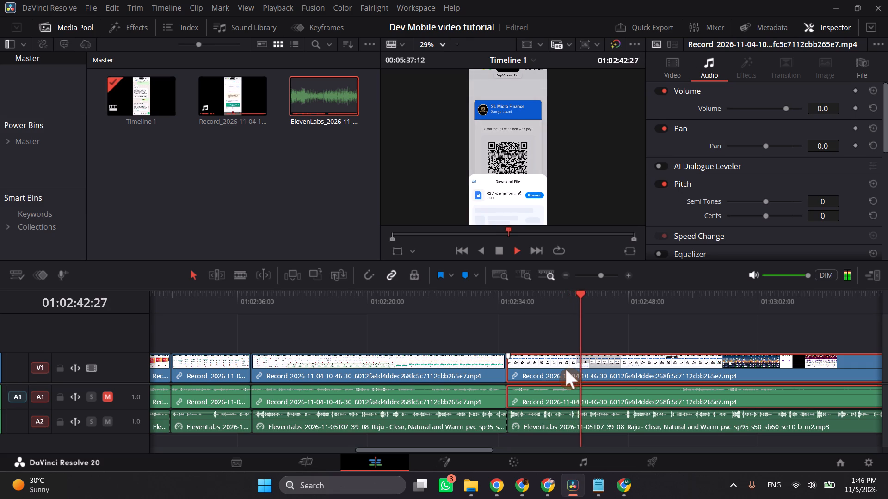
key(space)
Trim about 19 seconds off the QR code clip's start, up to 01:02:54:08, and rejoin it to the preceding clip.
drag(592, 310, 649, 306)
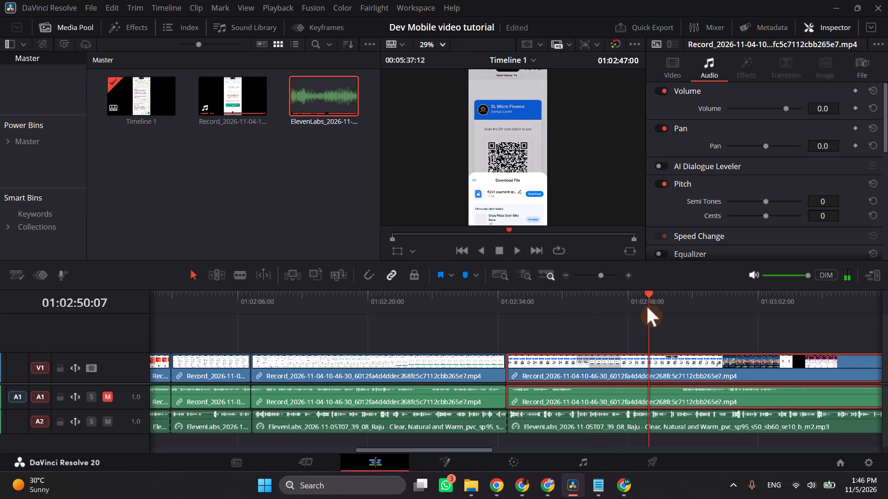
scroll(646, 307, left, 1)
drag(590, 312, 584, 308)
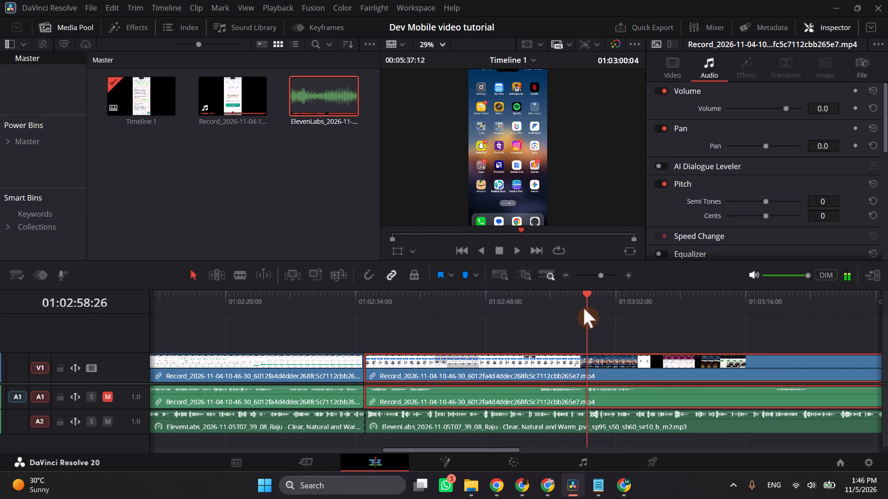
drag(584, 308, 569, 308)
drag(569, 307, 560, 304)
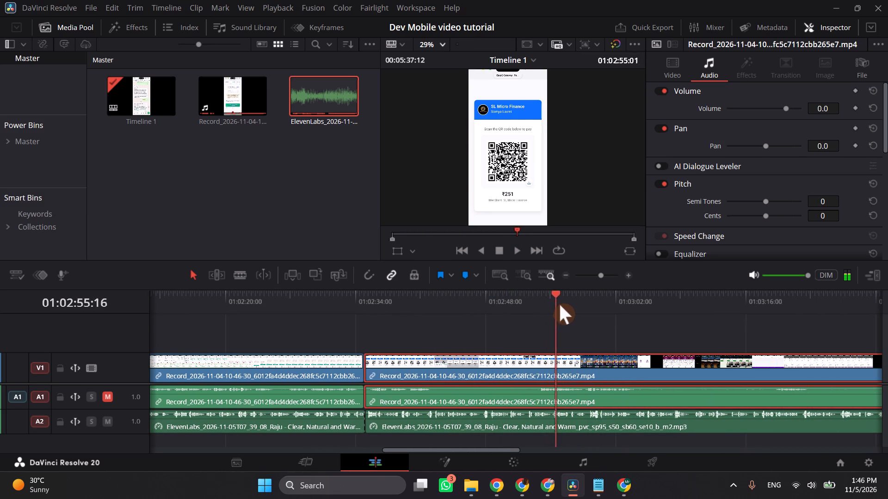
drag(560, 304, 544, 303)
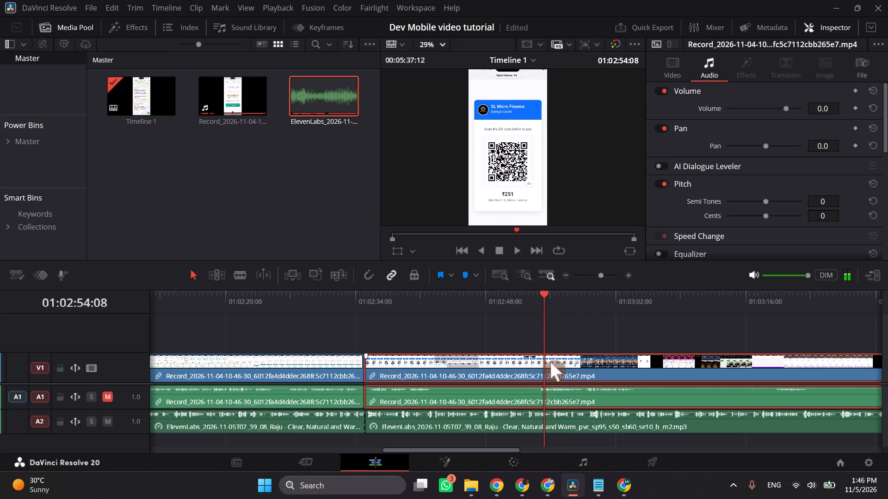
click(550, 362)
click(290, 259)
scroll(290, 259, down, 1)
drag(371, 368, 439, 373)
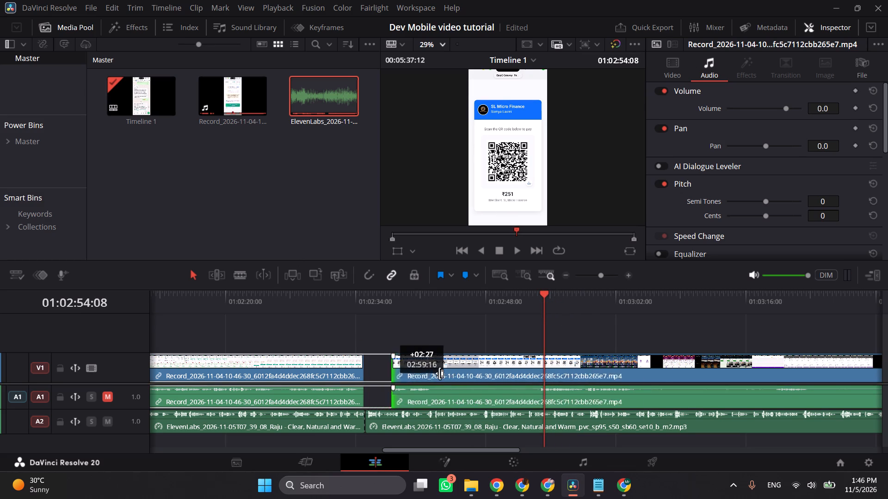
drag(439, 373, 552, 426)
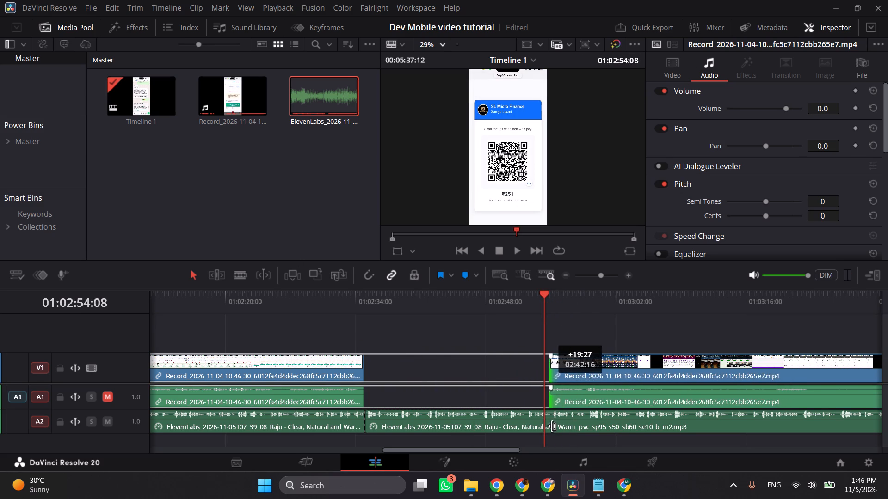
drag(552, 426, 547, 425)
click(577, 374)
drag(597, 366, 522, 367)
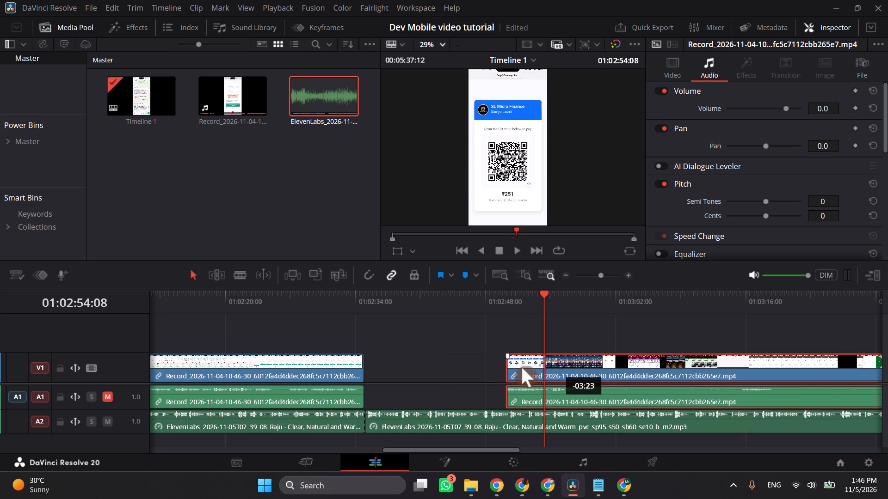
drag(522, 367, 420, 373)
Replay the join, then shift the QR code clip about 20 frames later and extend its start back to the preceding clip.
click(360, 317)
click(354, 305)
key(space)
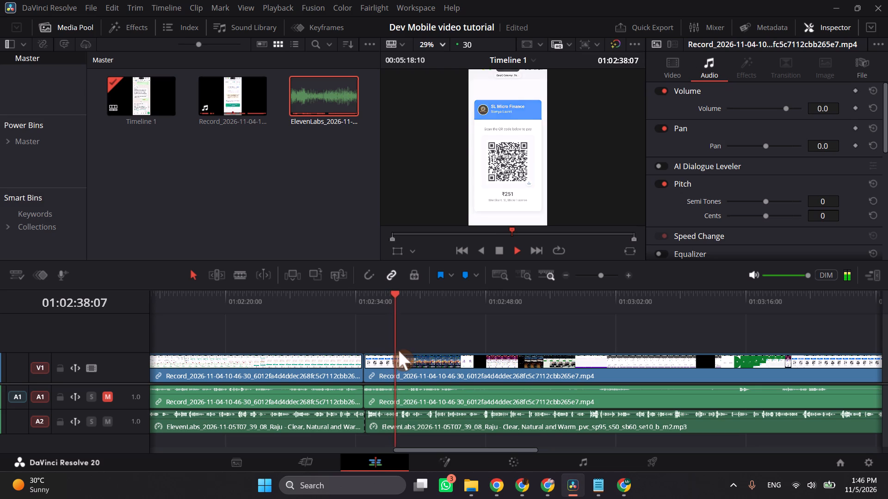
key(space)
drag(418, 362, 424, 364)
drag(386, 370, 388, 370)
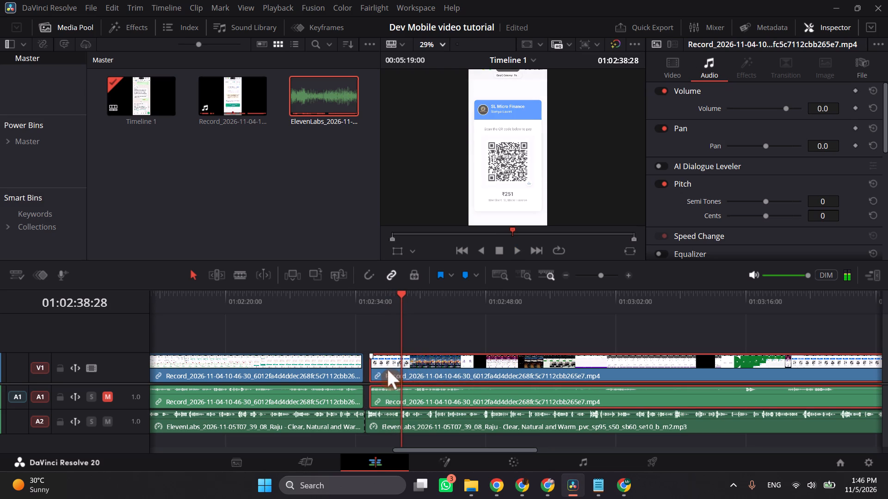
drag(388, 370, 392, 370)
drag(371, 371, 365, 372)
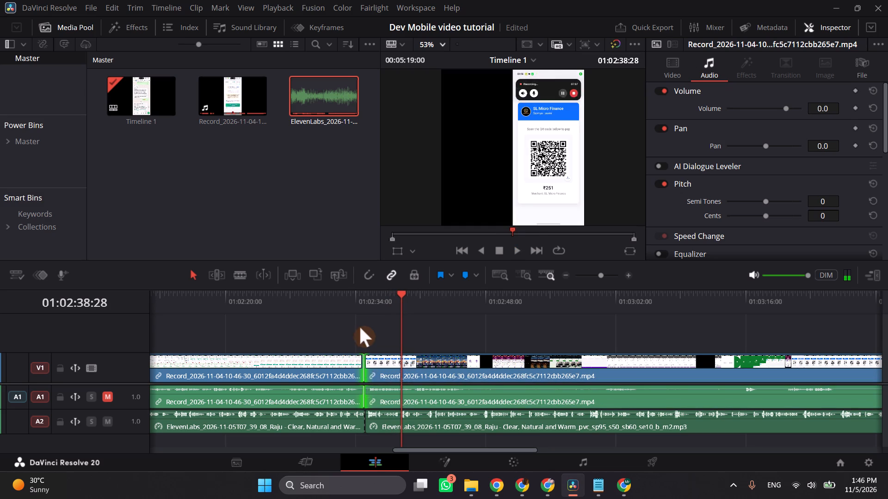
Review the rejoined recording against the voiceover from the QR code join to the PhonePe opening at about 01:02:47.
click(363, 313)
key(space)
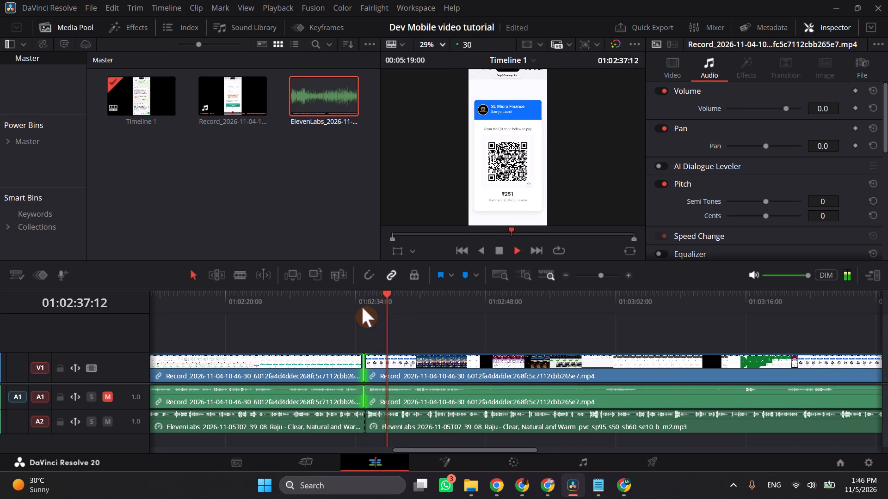
triple_click(362, 307)
triple_click(362, 307)
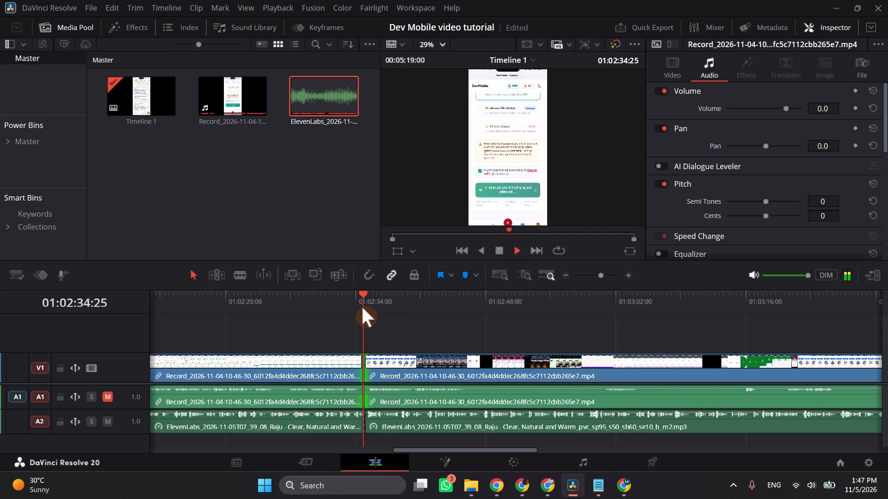
click(362, 307)
drag(362, 307, 363, 312)
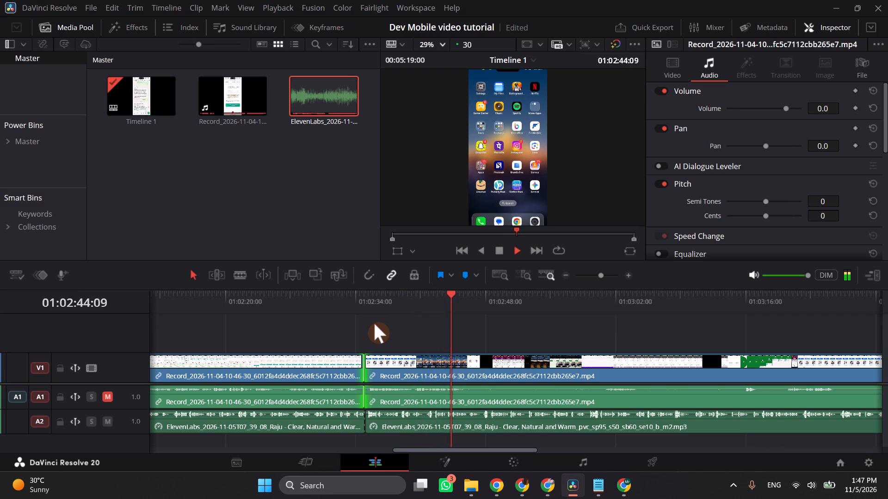
scroll(476, 358, left, 1)
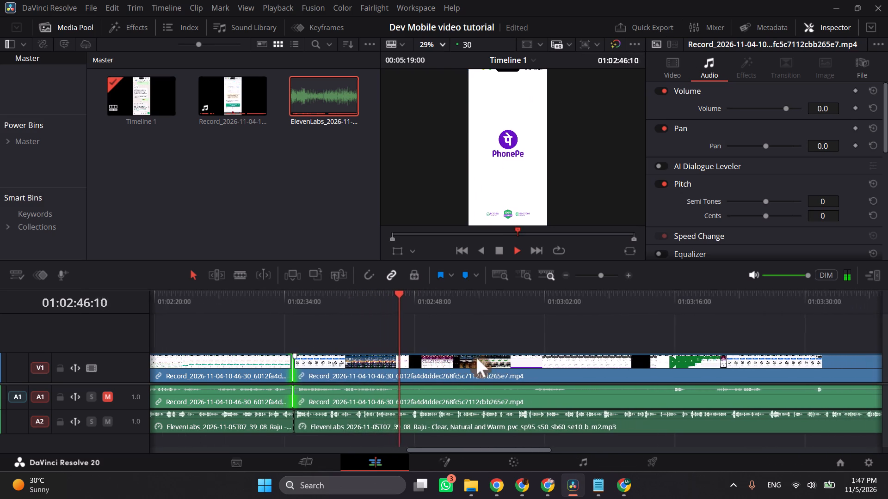
scroll(476, 358, left, 1)
key(space)
key(space)
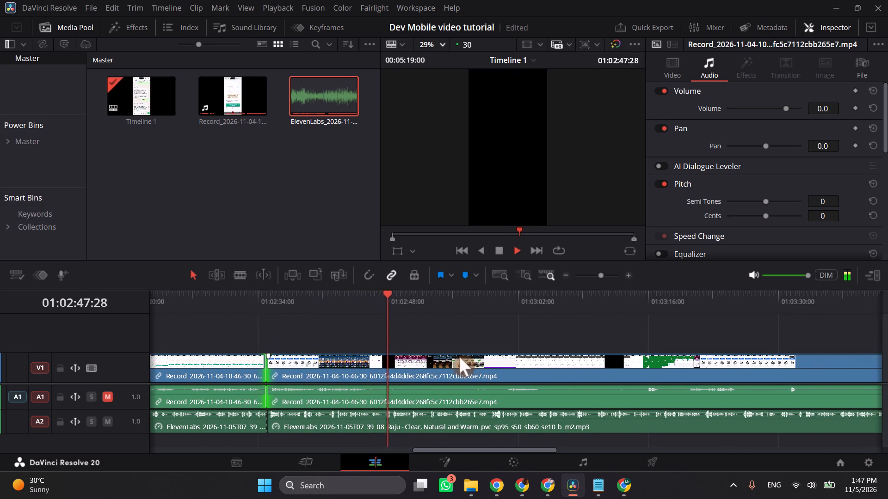
Replay the PhonePe opening and split the recording at 01:02:47:14, where the screen goes black.
key(space)
click(370, 308)
key(space)
key(space)
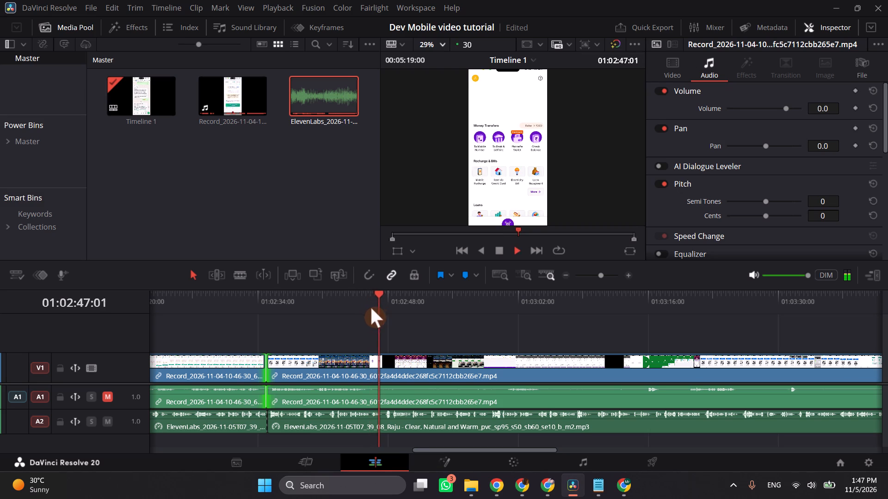
key(space)
key(space)
click(410, 364)
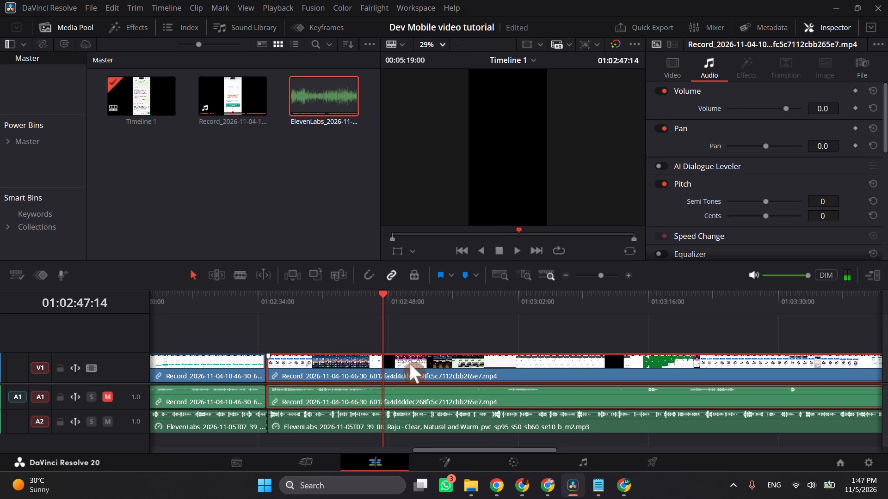
click(410, 364)
key(ctrl+b)
double_click(410, 364)
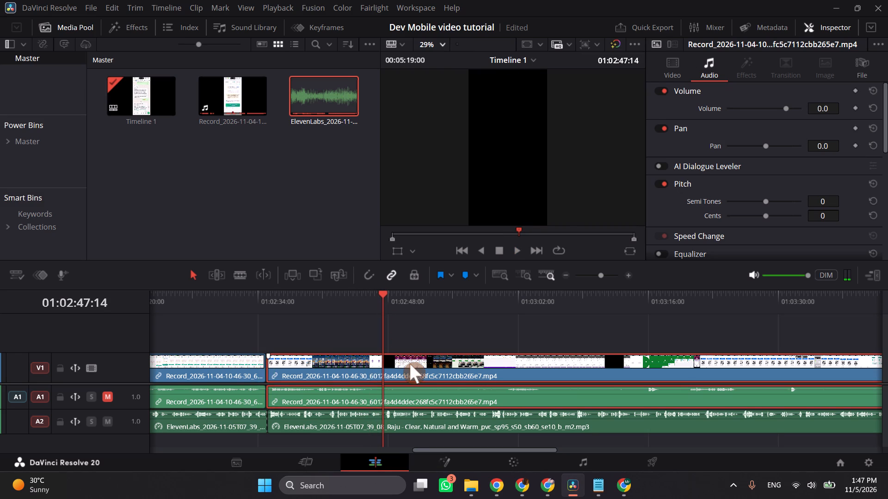
key(ctrl+b)
Trim about 5 seconds off the new clip's start, up to the QR scanner view, and rejoin it at 01:02:47:14.
click(412, 364)
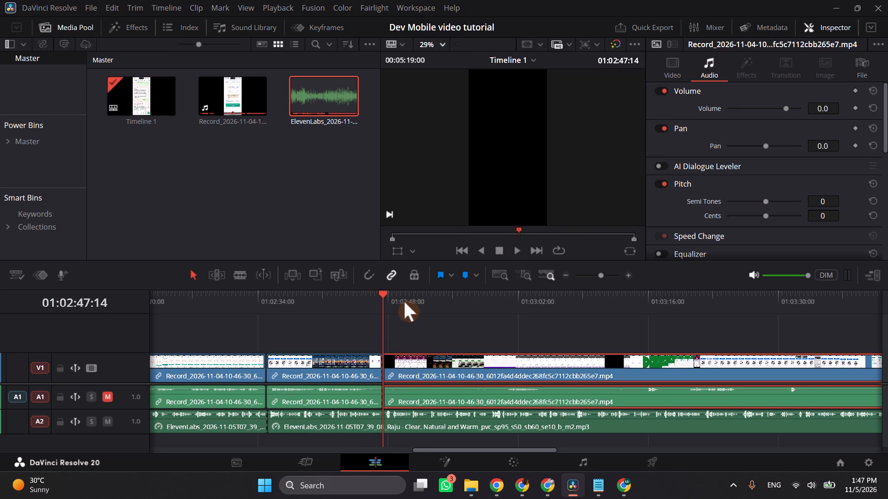
drag(404, 302, 432, 304)
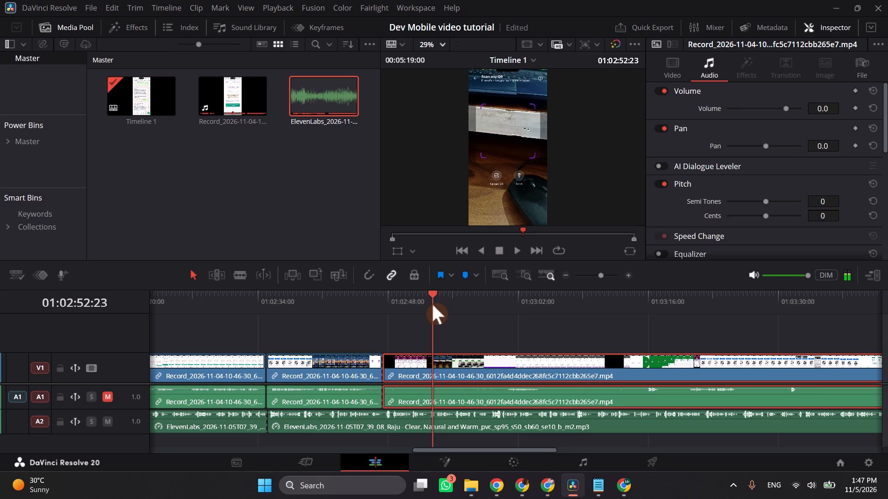
drag(432, 304, 437, 307)
drag(390, 370, 408, 369)
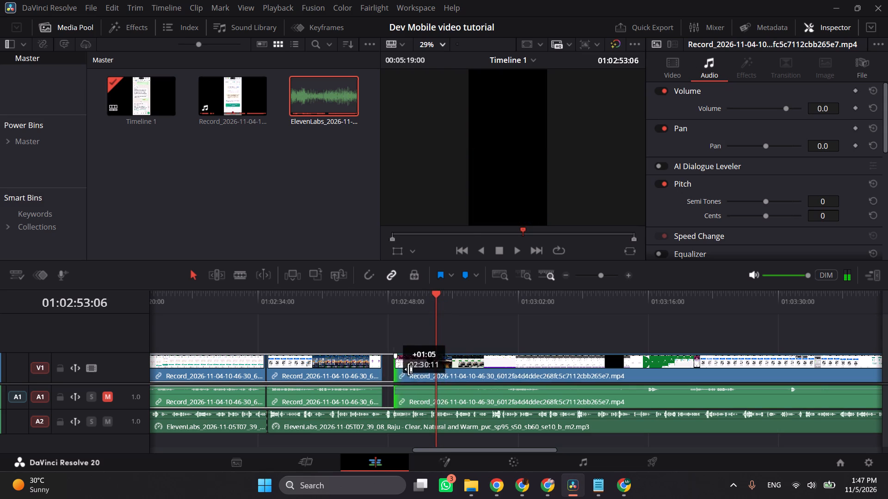
drag(408, 369, 439, 373)
drag(449, 367, 400, 373)
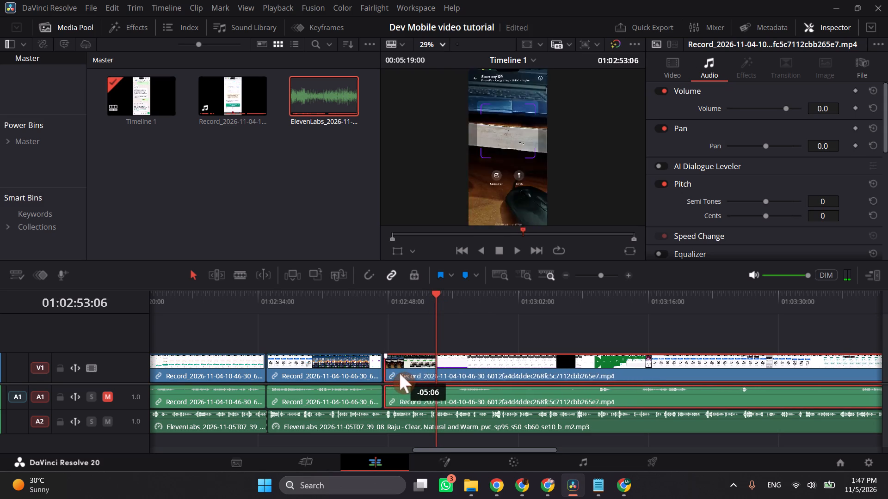
drag(400, 373, 399, 373)
Review the rejoined recording from the QR scanner view through to the payment sheet.
click(376, 305)
key(space)
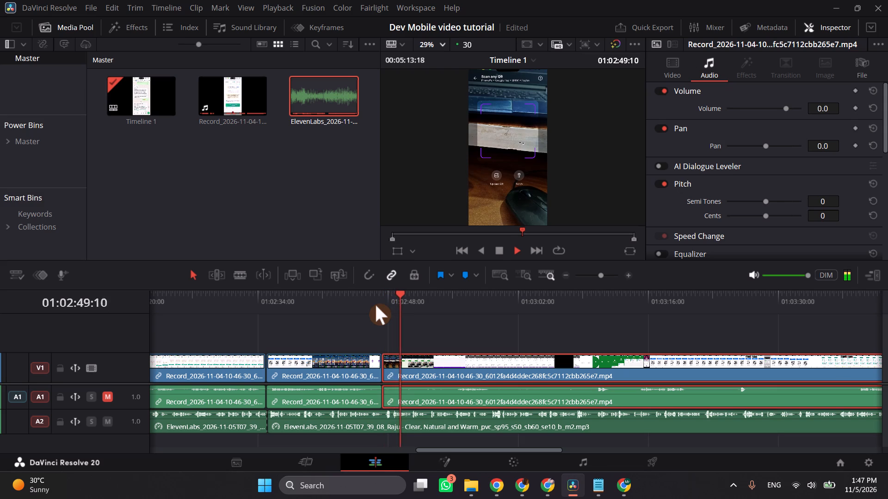
key(space)
drag(407, 306, 423, 306)
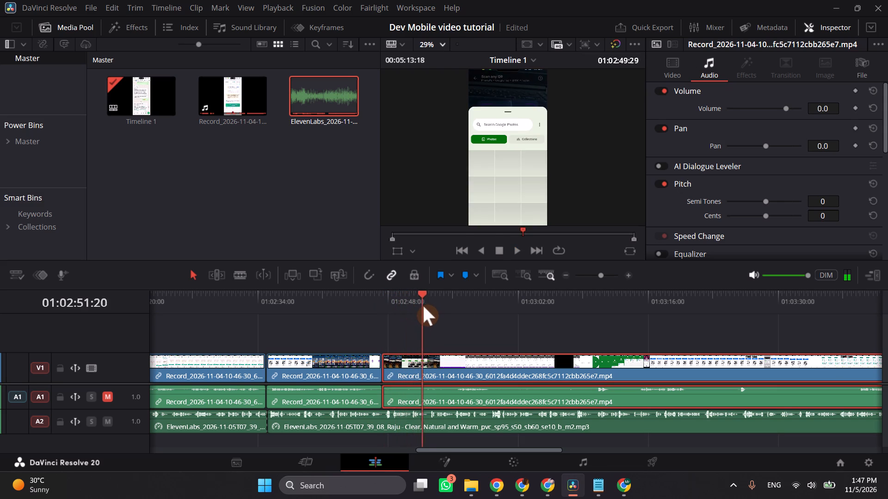
drag(423, 306, 471, 310)
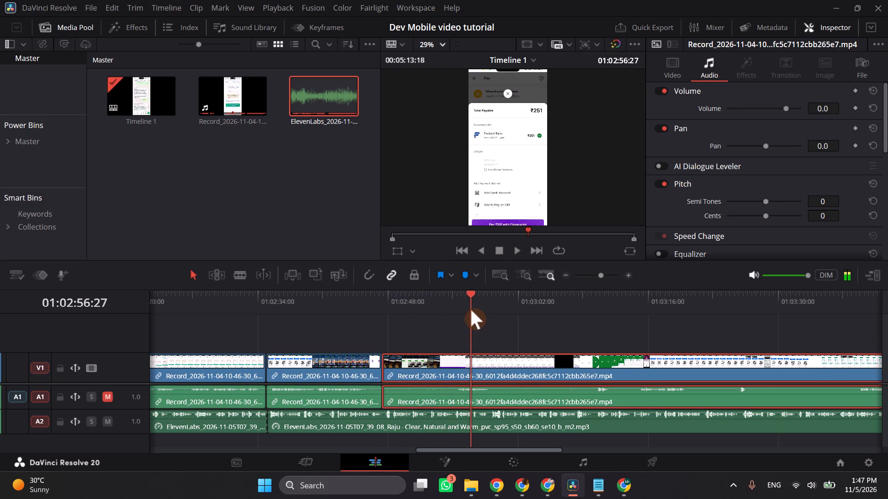
drag(471, 310, 459, 311)
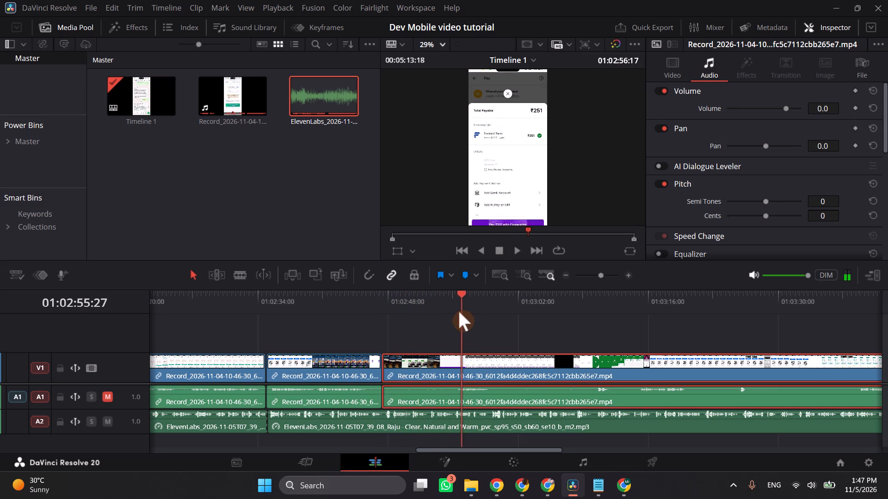
drag(459, 311, 385, 314)
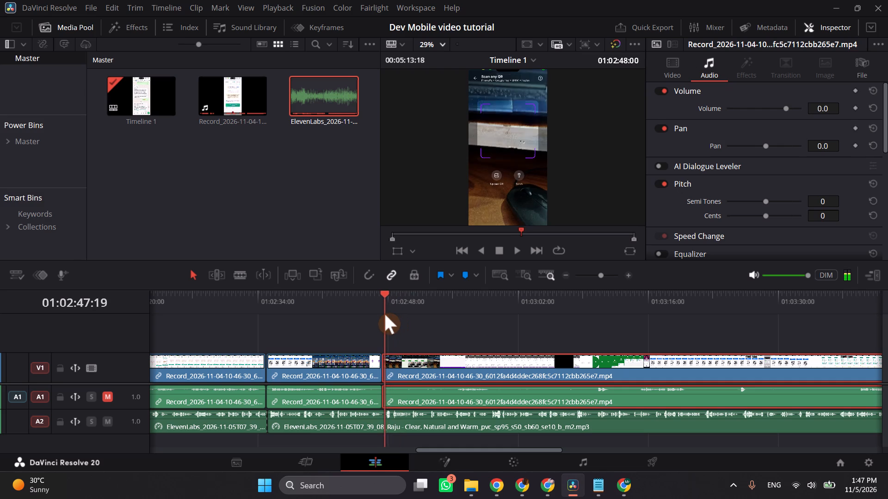
drag(385, 314, 383, 314)
key(space)
key(space)
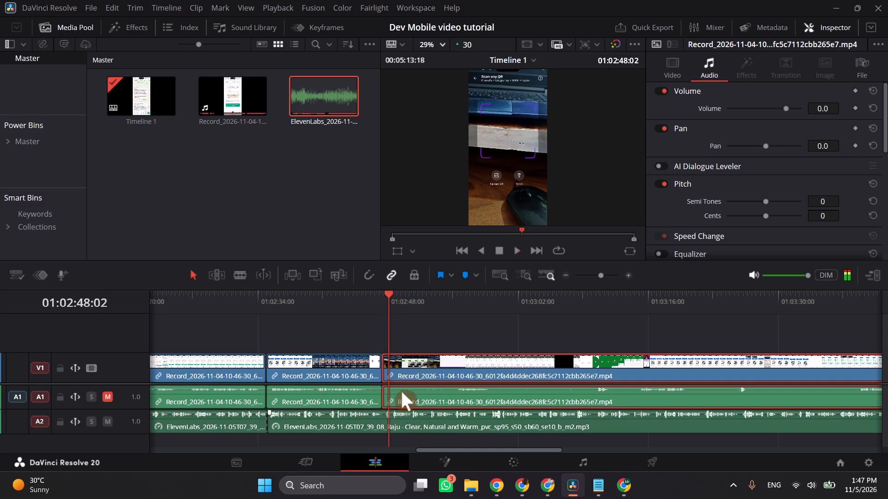
Split the voiceover at 01:02:47:11 and move the part after the cut about 10 seconds later.
click(380, 306)
click(419, 424)
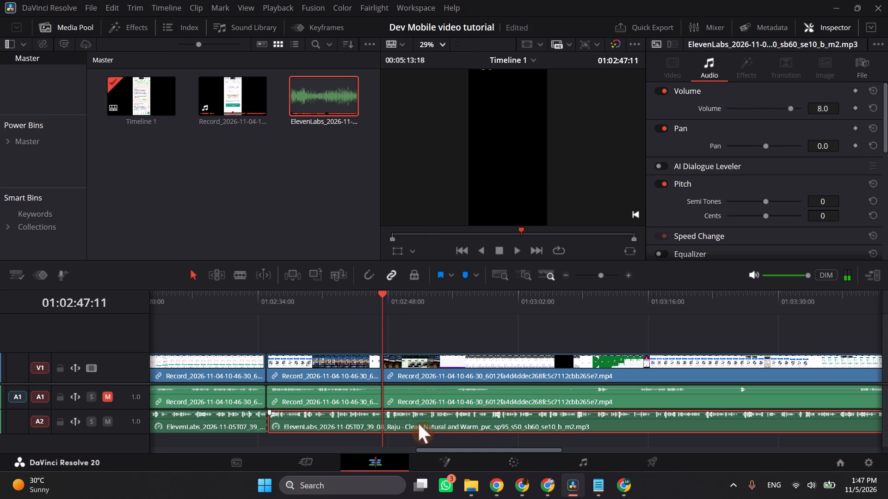
key(ctrl+b)
drag(435, 420, 524, 417)
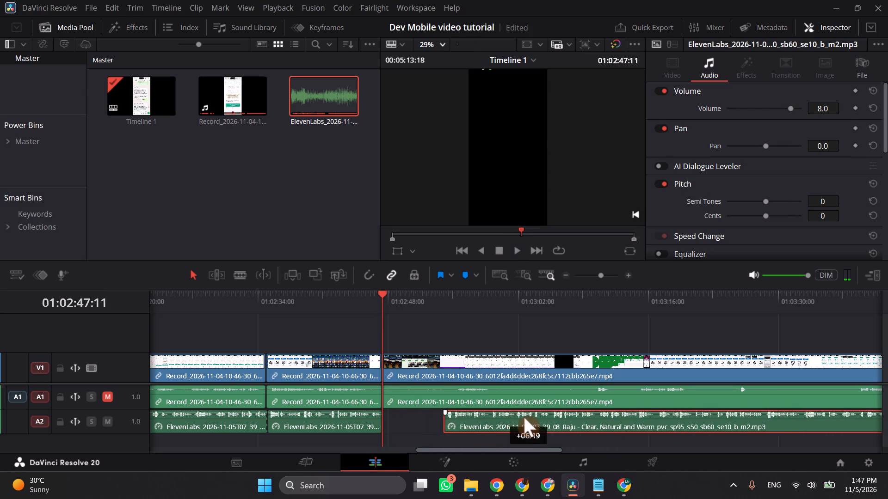
drag(524, 417, 526, 417)
Review the QR scanning and photo selection section up to the 251 rupee Pay page to judge its pacing.
key(space)
key(space)
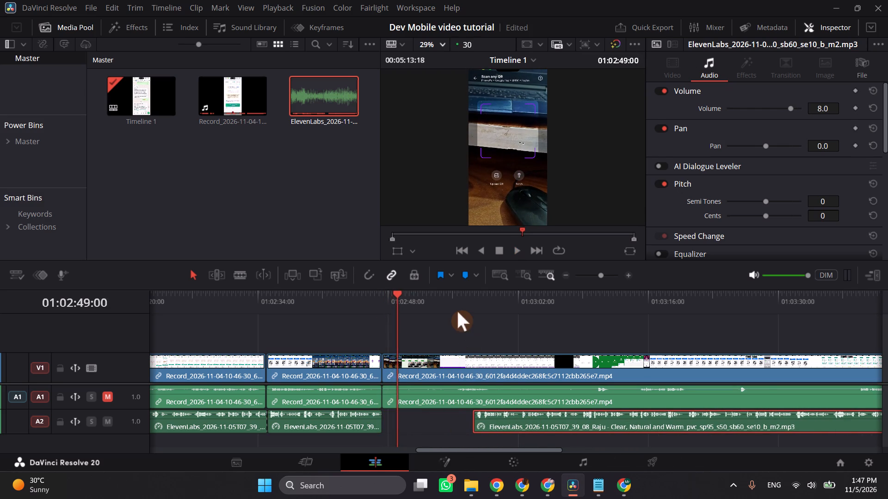
drag(435, 298, 530, 306)
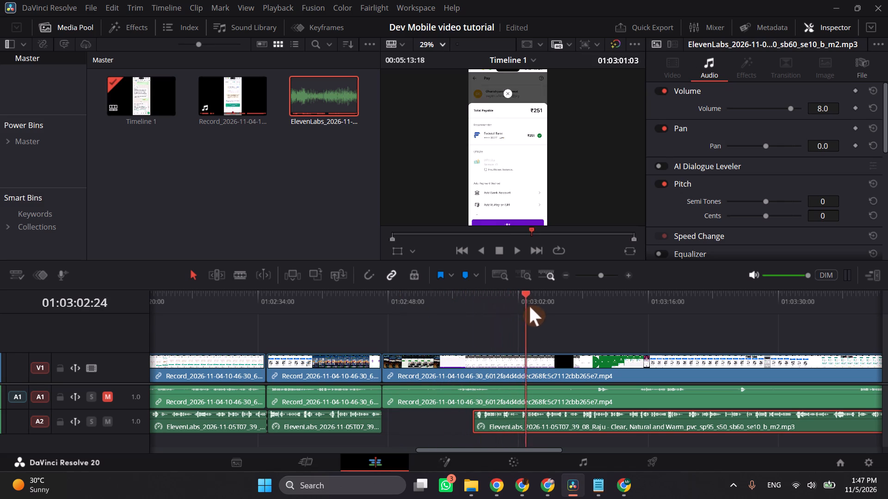
drag(530, 306, 434, 319)
key(space)
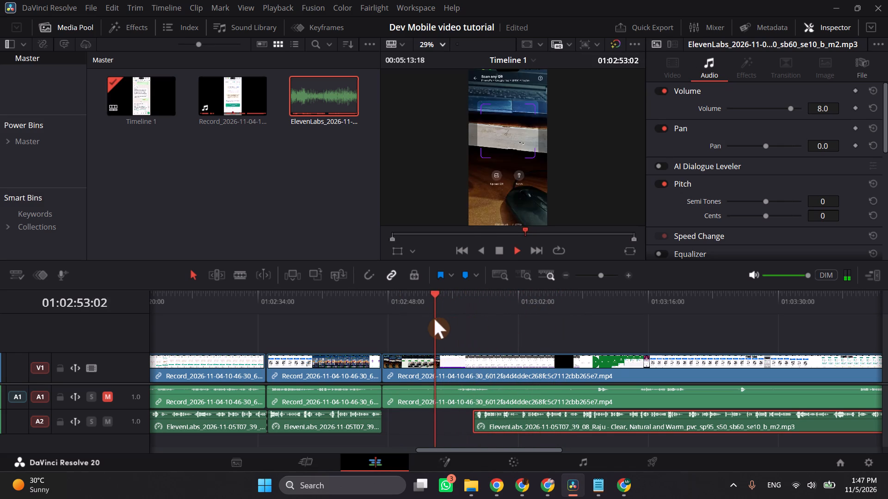
key(space)
click(402, 311)
key(space)
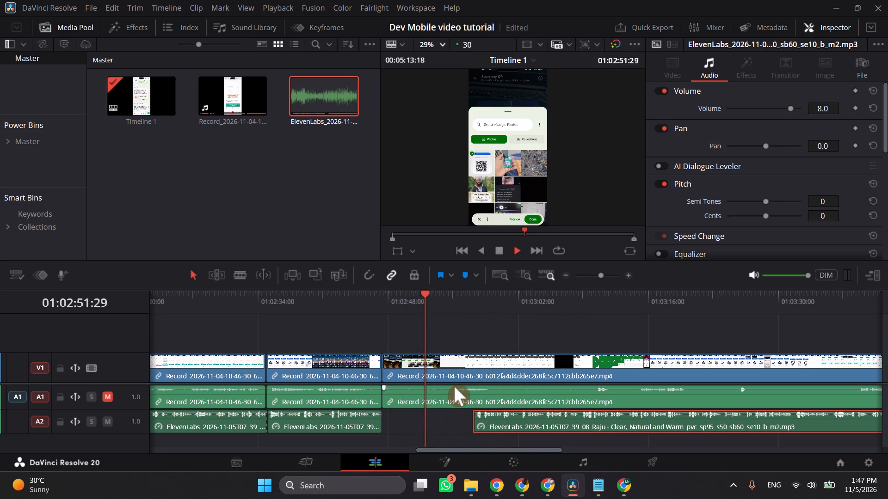
key(space)
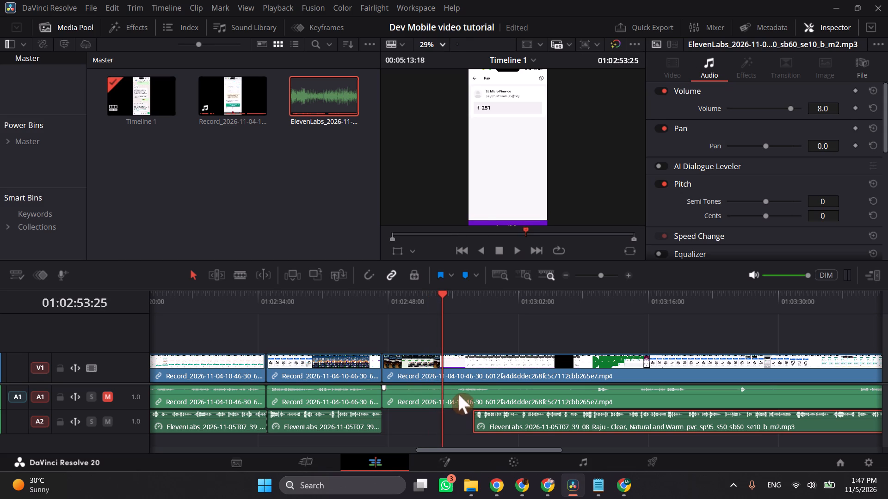
Reduce the preview zoom so the whole vertical phone frame fits in the viewer.
click(443, 43)
click(442, 55)
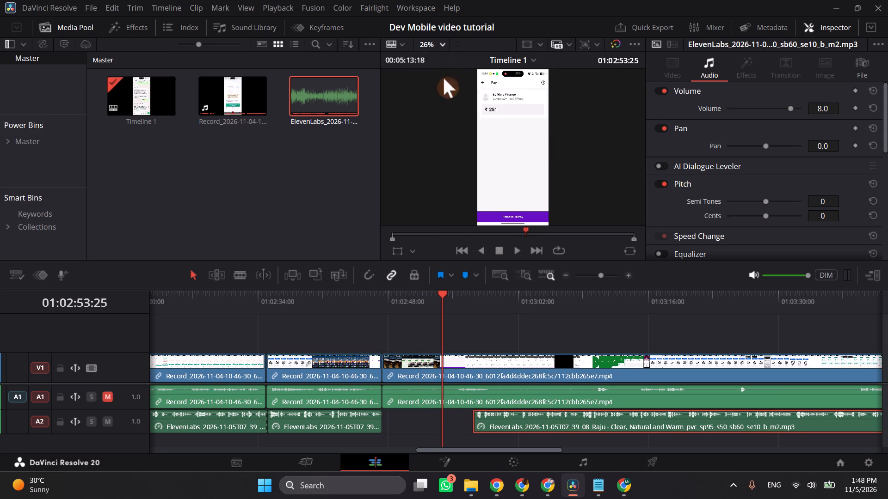
Find the point where the 251 rupee Pay page shows the payee and split the recording there, at 01:02:55:04.
key(space)
key(space)
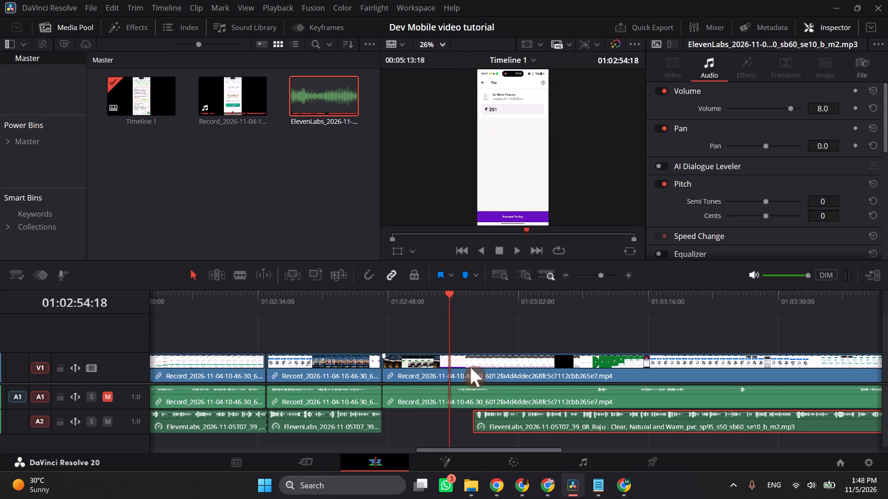
drag(443, 308, 465, 317)
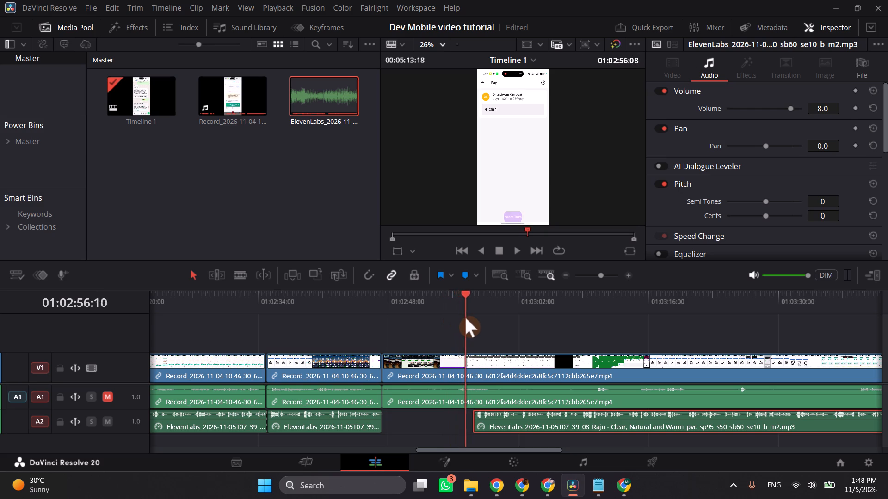
drag(465, 317, 455, 313)
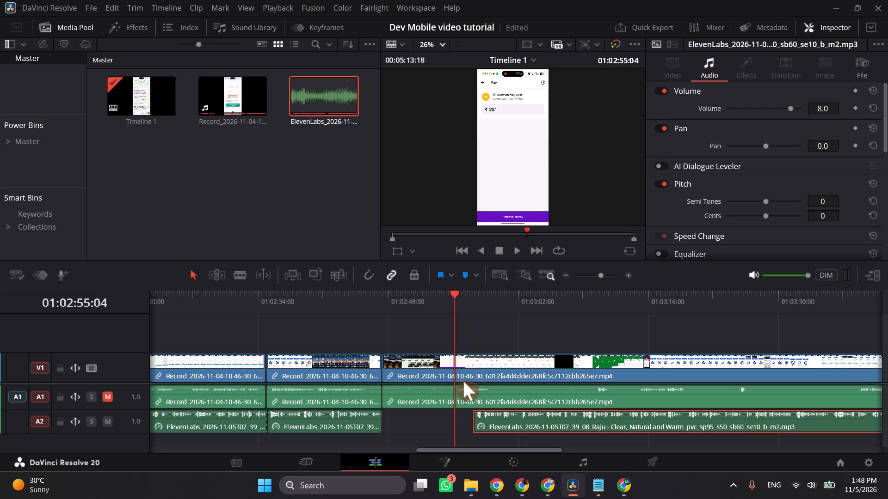
click(467, 400)
key(ctrl+b)
Show the speed control on the short QR scanning clip and shorten it to 177% speed.
scroll(447, 373, up, 1)
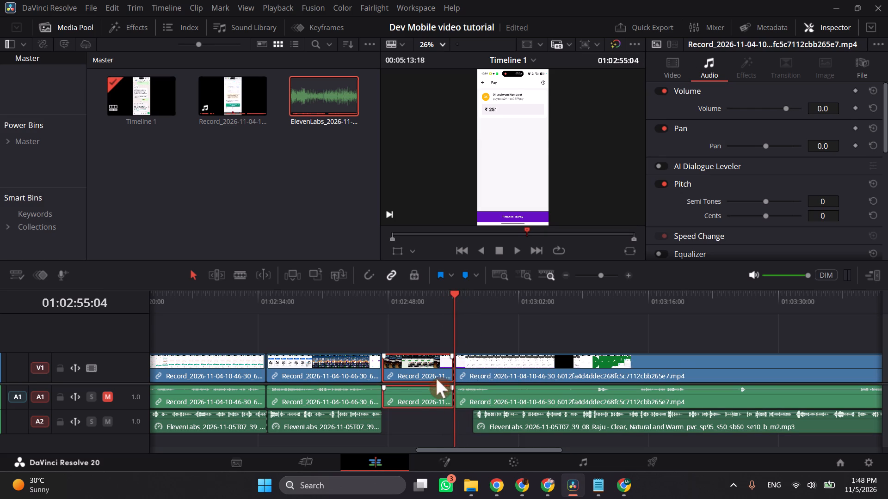
scroll(436, 378, up, 1)
click(420, 432)
click(420, 366)
key(ctrl+r)
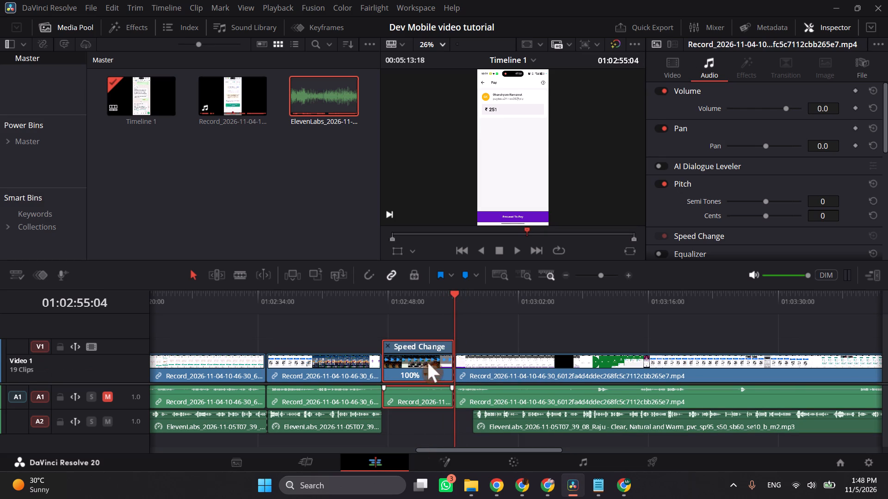
drag(450, 350, 419, 355)
Play the sped-up QR scanning clip and move the following recording earlier to close the gap behind it.
click(387, 309)
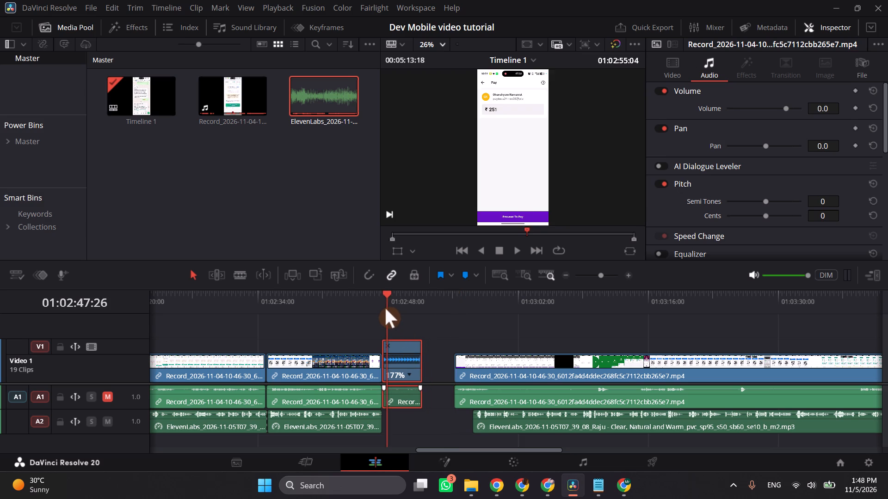
key(space)
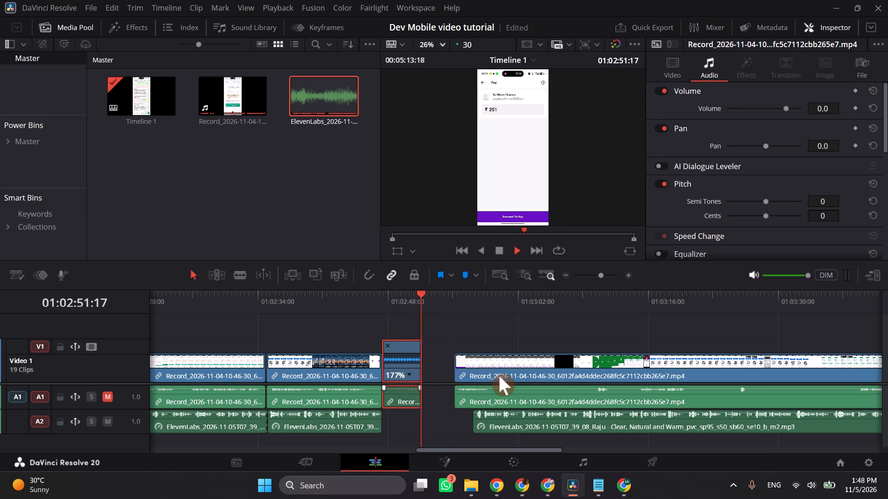
key(space)
drag(499, 370, 467, 372)
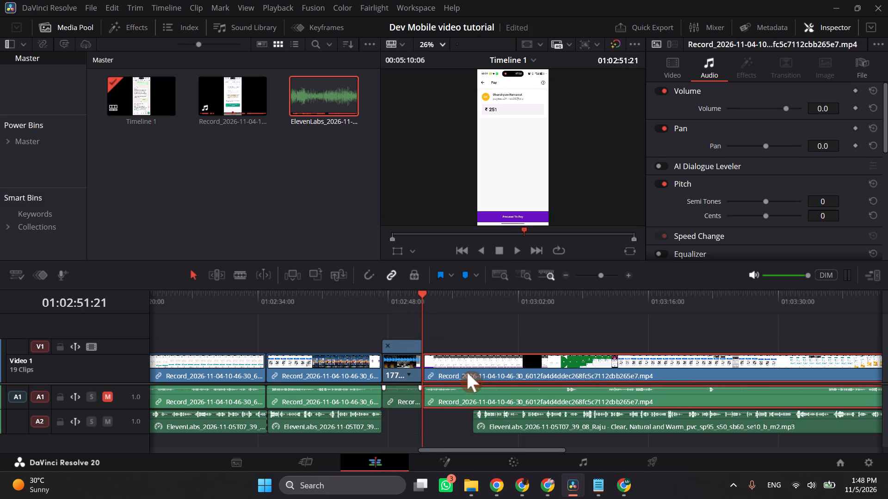
Move the voiceover's later part earlier so it starts at the end of the sped-up clip, about 01:02:51:20.
key(space)
key(space)
drag(506, 422, 459, 421)
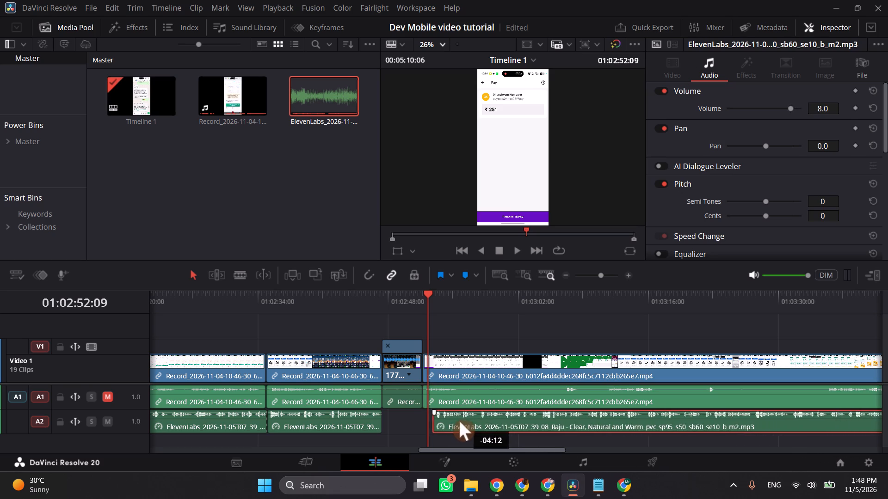
drag(459, 421, 454, 419)
Replay the Pay page against the voiceover and split the recording at 01:02:56:21, on the Total Payable sheet.
click(415, 305)
key(space)
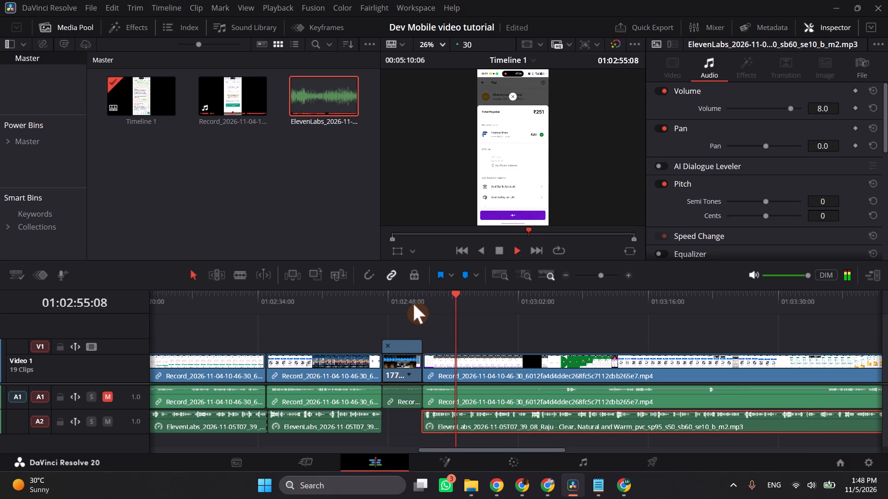
key(space)
key(space)
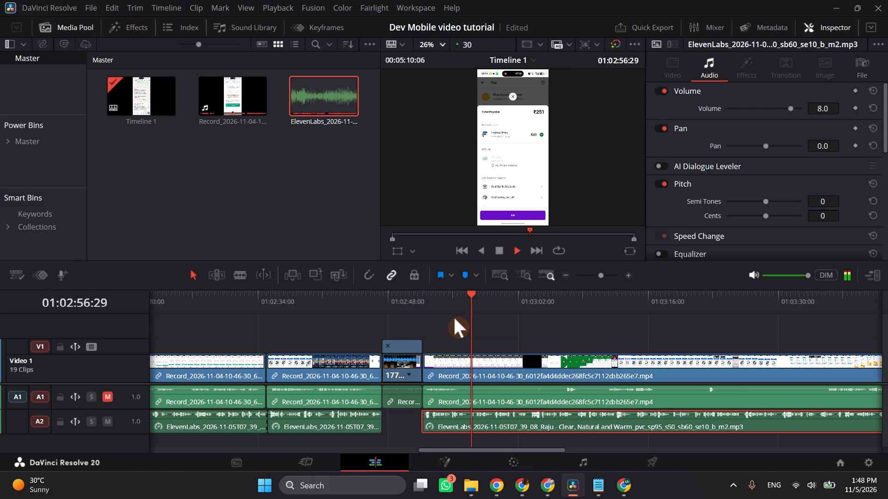
key(space)
drag(464, 314, 460, 317)
click(465, 311)
click(470, 309)
key(space)
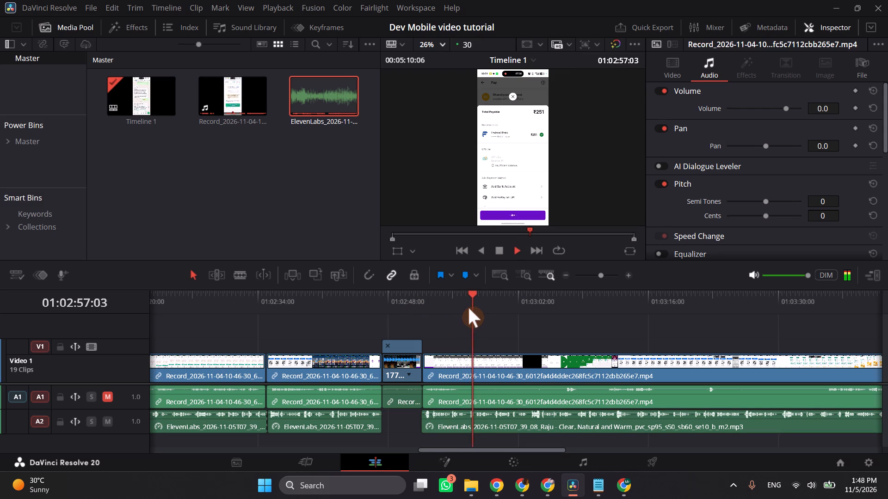
key(space)
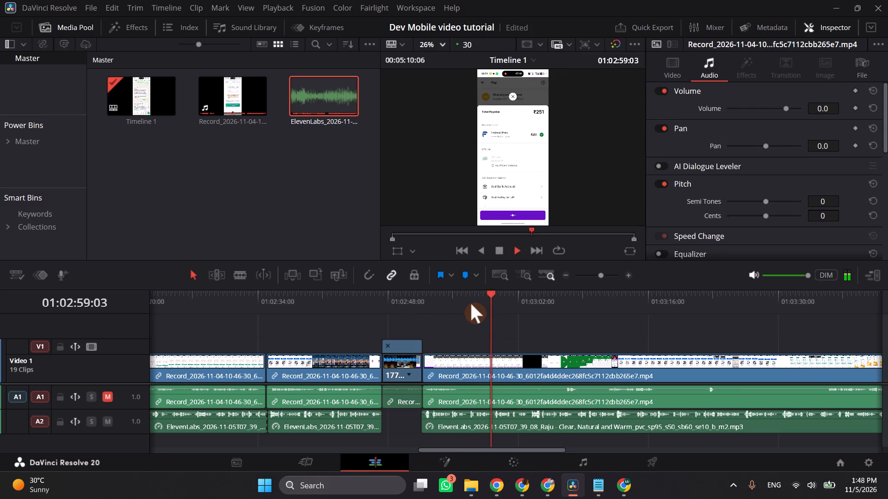
click(471, 304)
click(487, 360)
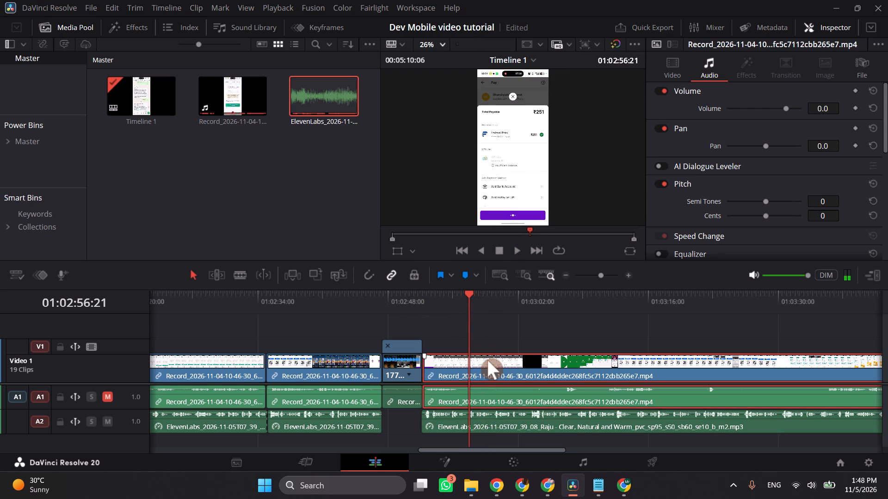
key(ctrl+b)
Trim about 9.5 seconds off the new clip's start, up to the green payment success screen, and rejoin it at 01:02:56:21.
drag(489, 311, 531, 308)
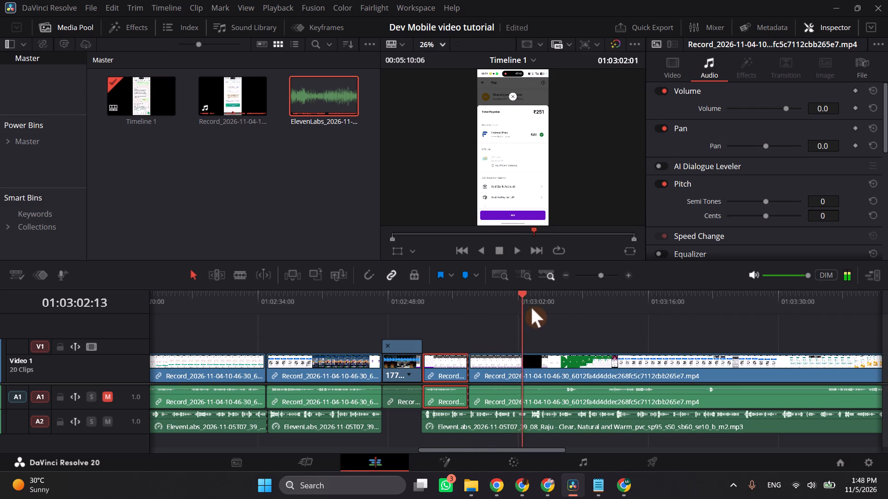
drag(531, 308, 555, 312)
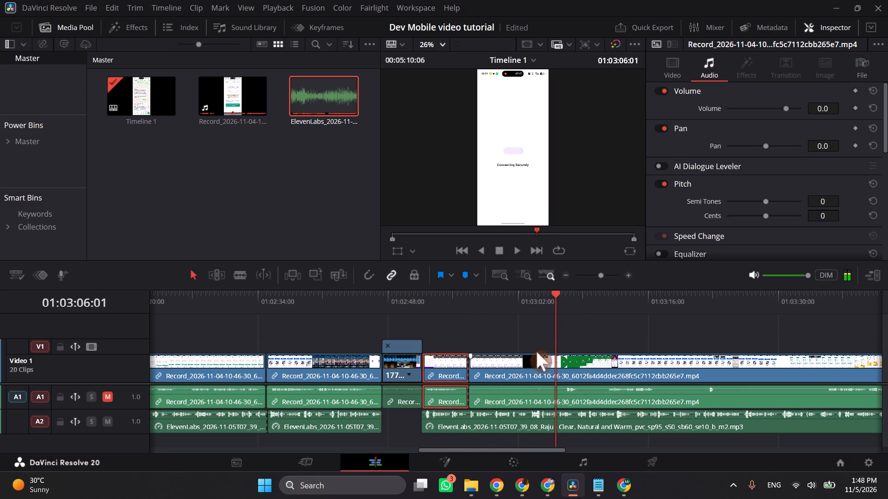
click(529, 364)
drag(473, 365, 561, 366)
drag(590, 359, 501, 373)
Review the payment success section against the voiceover, up to the PhonePe home screen at about 01:03:02:28.
click(448, 297)
key(space)
click(463, 301)
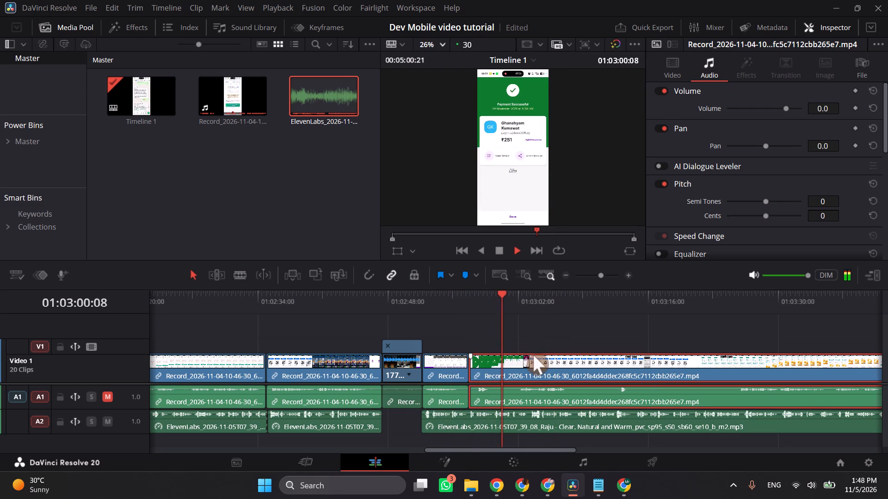
key(space)
click(499, 304)
key(space)
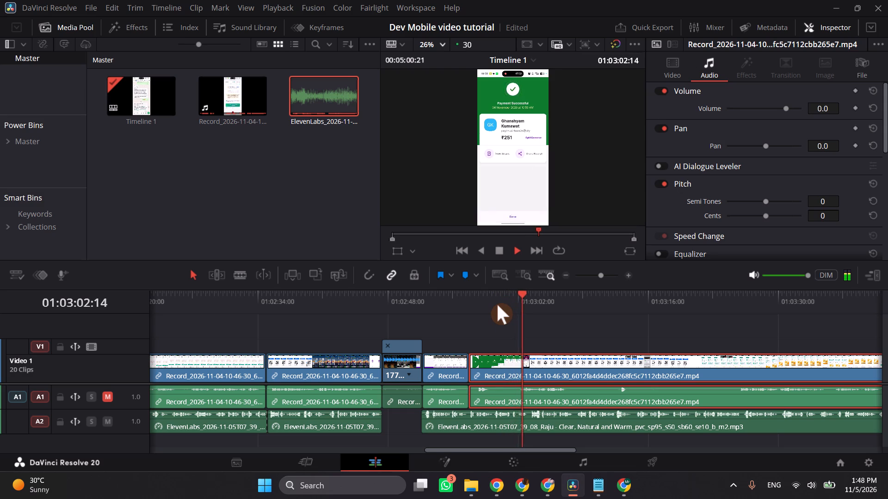
key(space)
click(497, 304)
key(space)
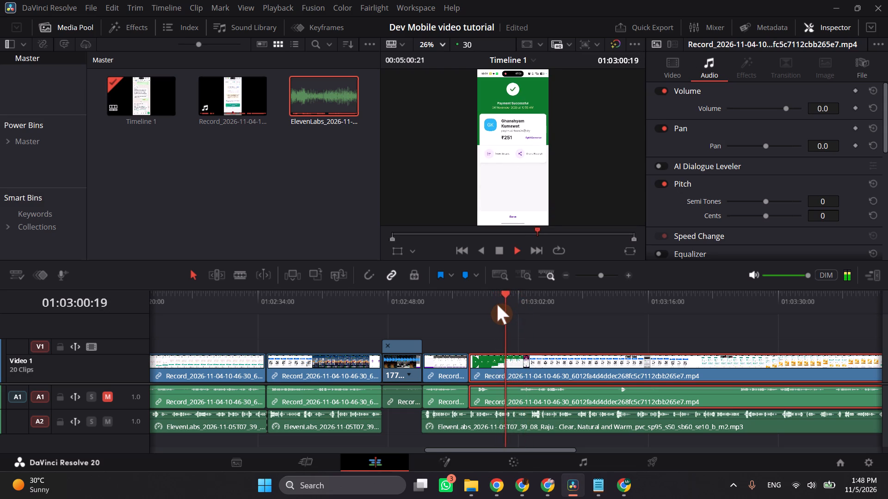
key(space)
click(487, 302)
key(space)
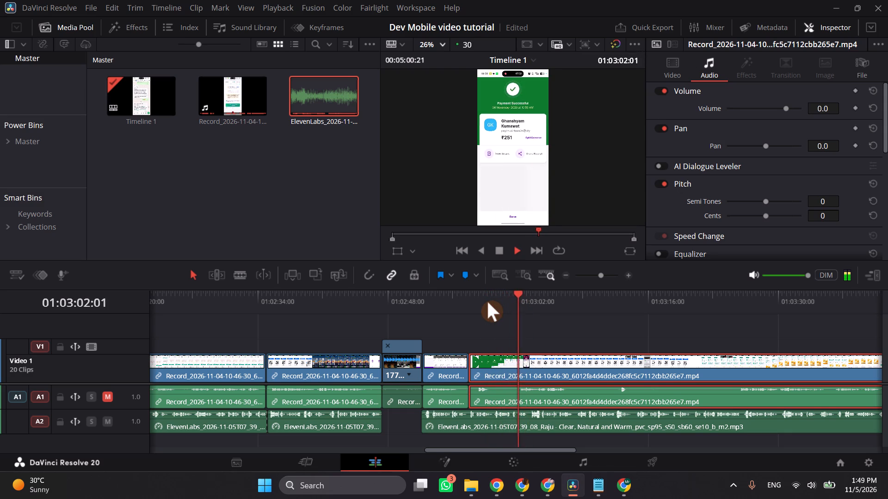
key(space)
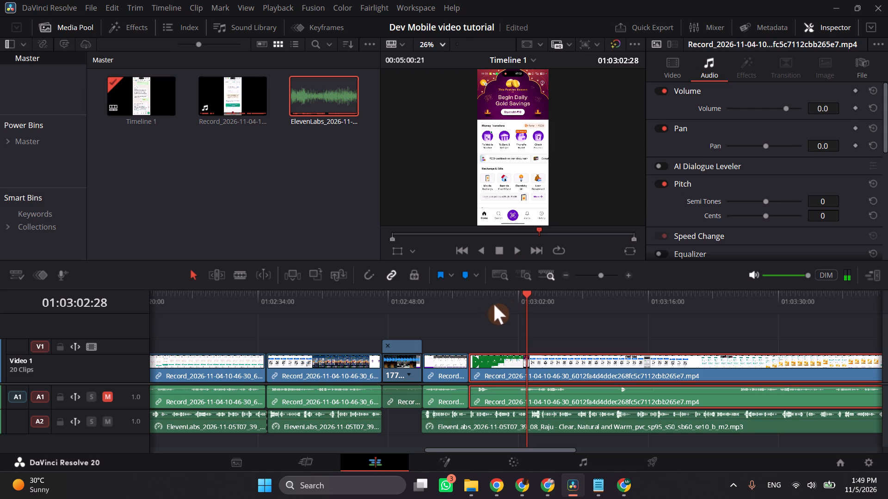
Split the recording at 01:03:00:24, on the green payment success screen.
click(504, 300)
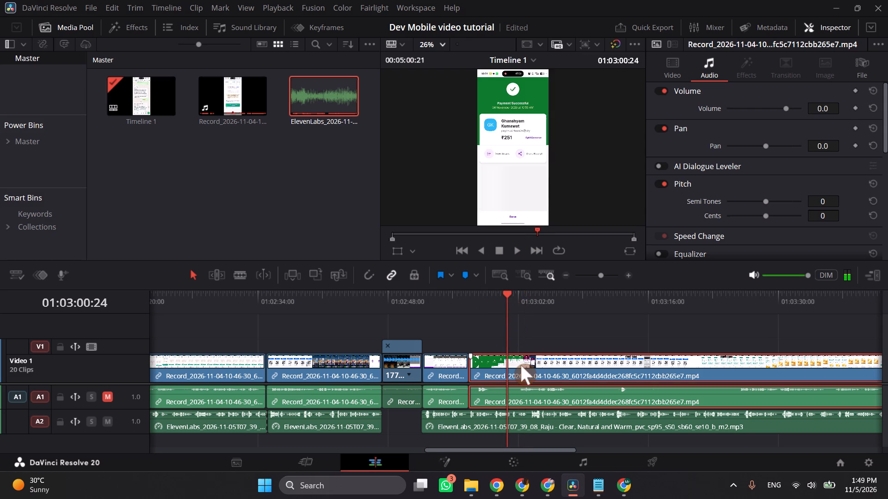
click(521, 365)
key(ctrl+b)
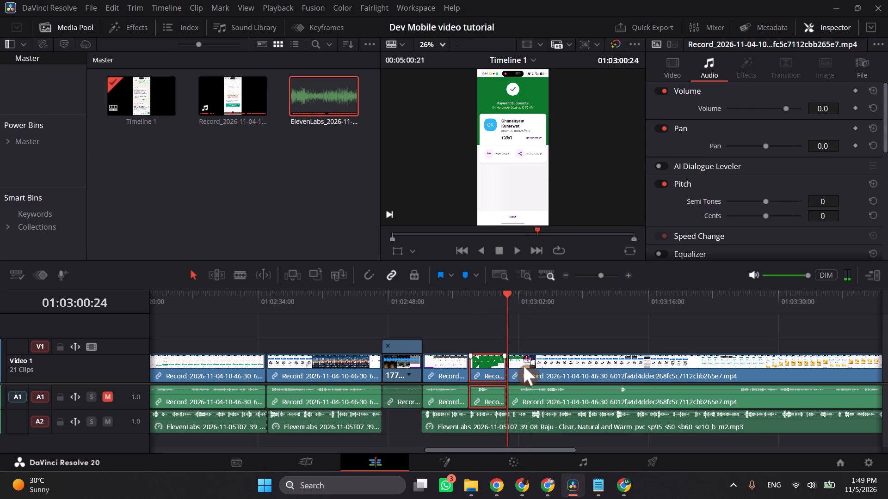
Trim about 3.5 seconds off the new clip's start, up to the QR code page, and rejoin it at 01:03:00:24.
drag(510, 307, 544, 306)
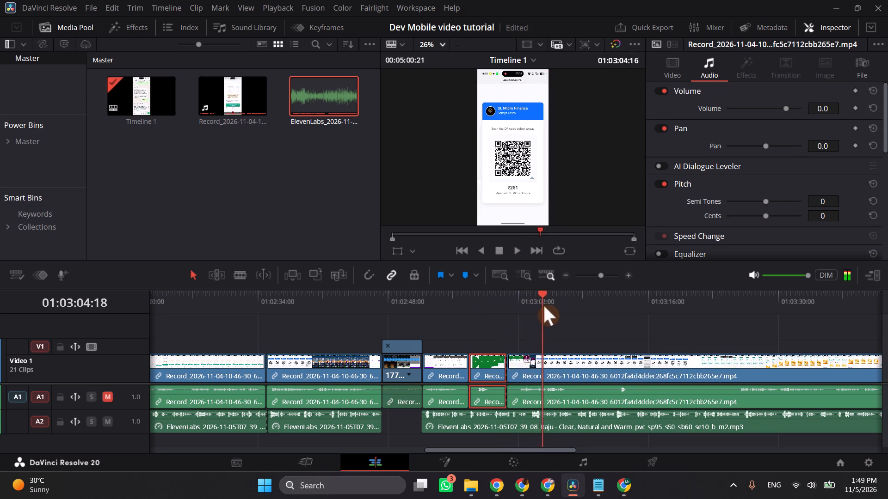
drag(544, 306, 545, 306)
click(548, 366)
click(512, 369)
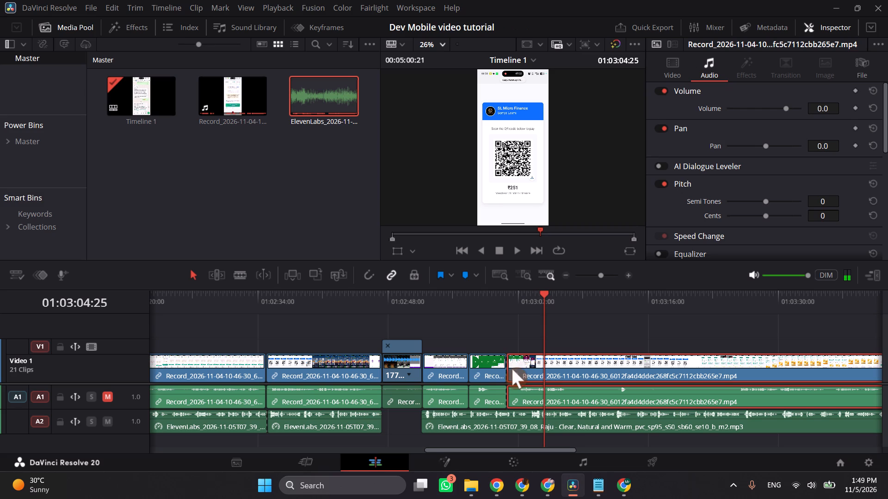
drag(509, 367, 542, 369)
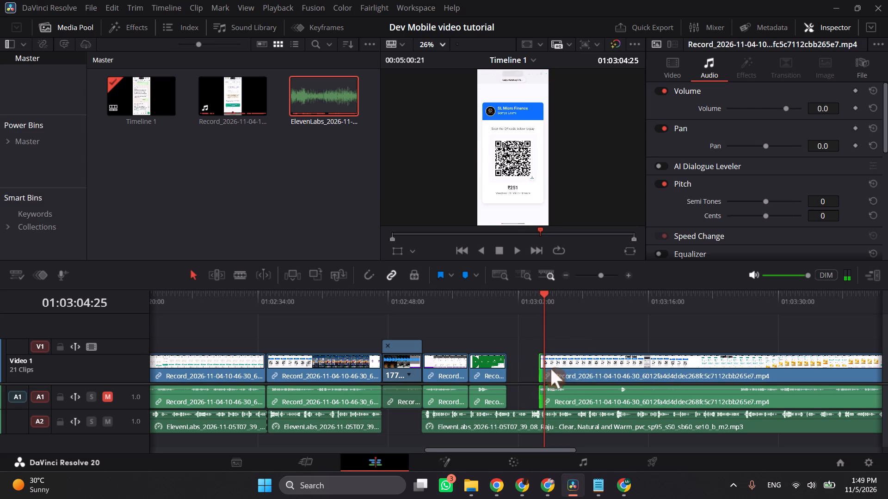
drag(557, 366, 524, 369)
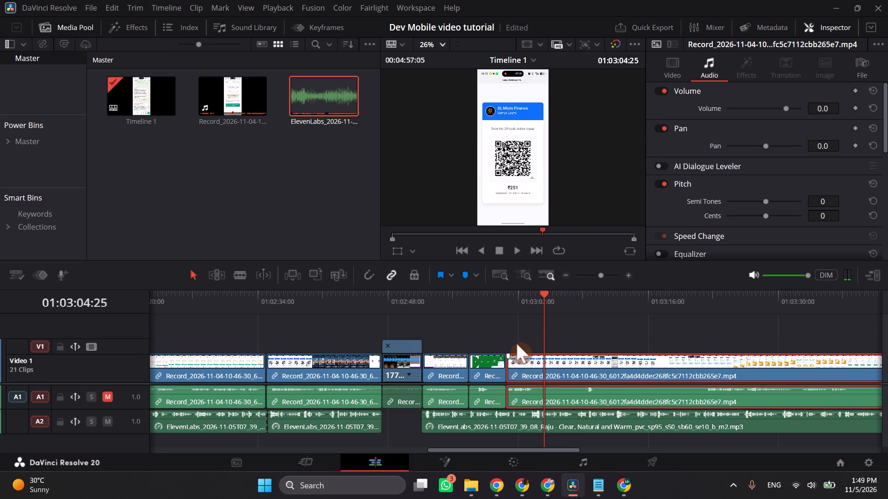
Replay the QR code page against the voiceover and split the recording at 01:03:03:02.
click(503, 312)
key(space)
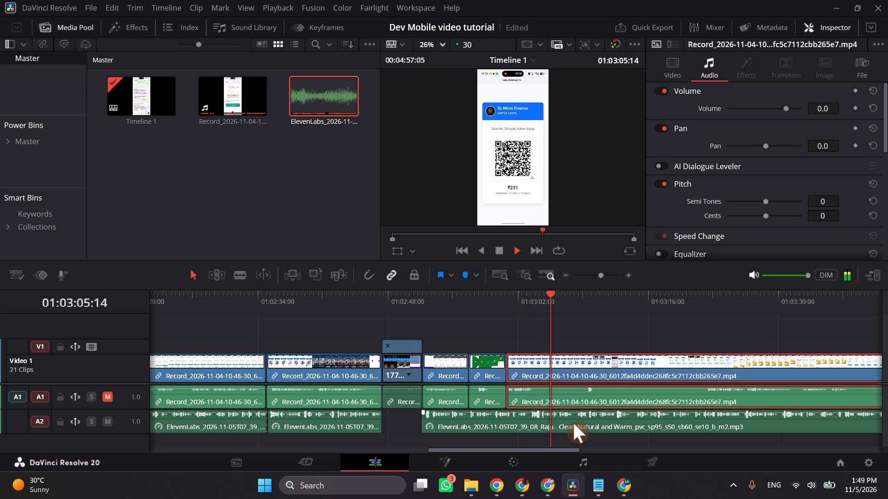
key(space)
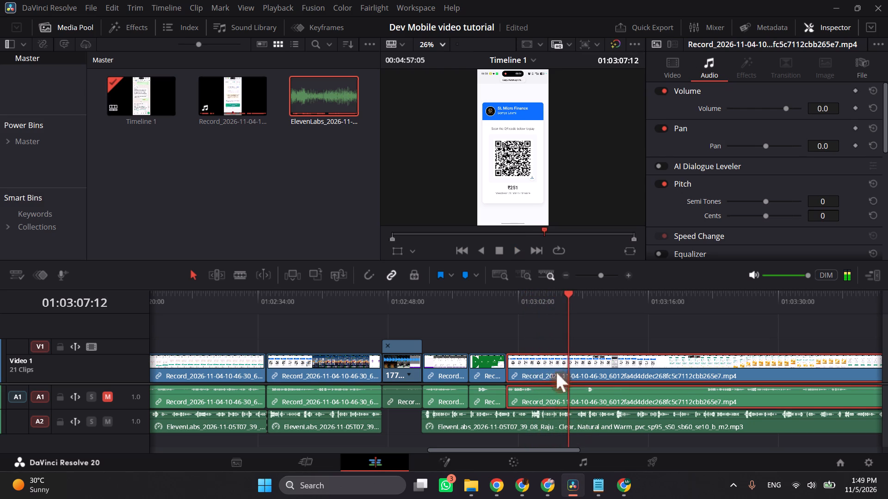
drag(544, 302, 533, 298)
key(space)
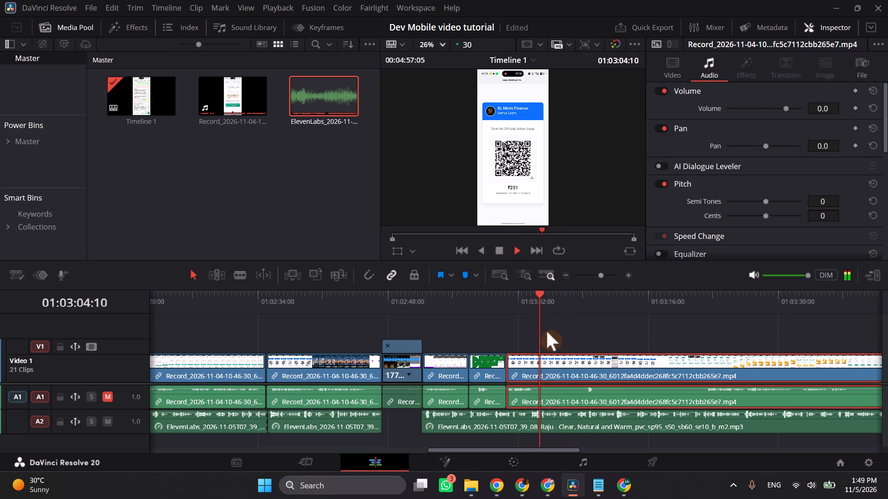
key(space)
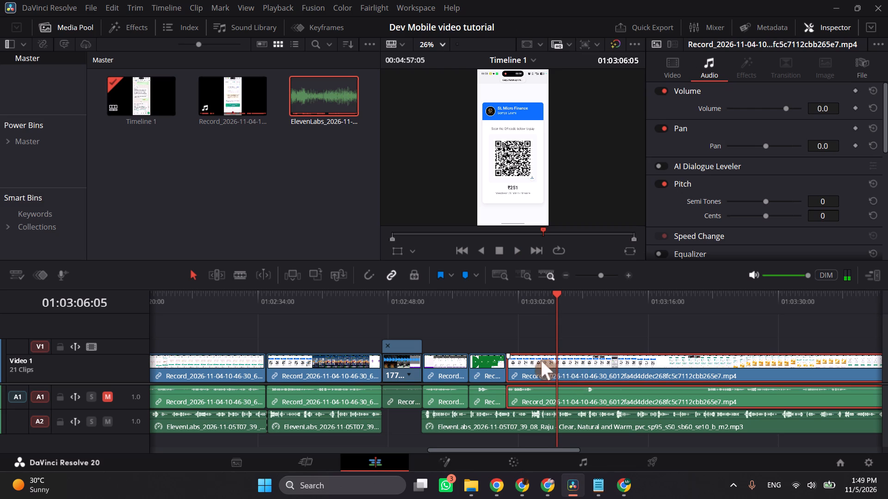
click(513, 304)
key(space)
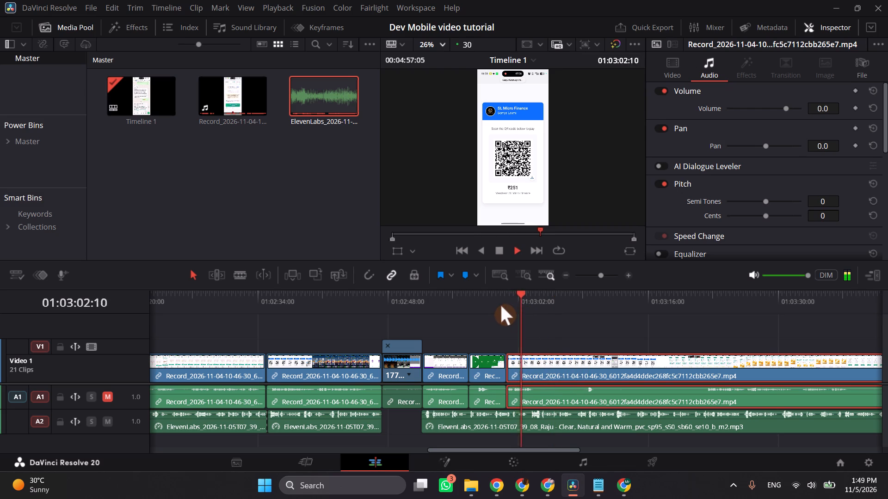
key(space)
key(ctrl+b)
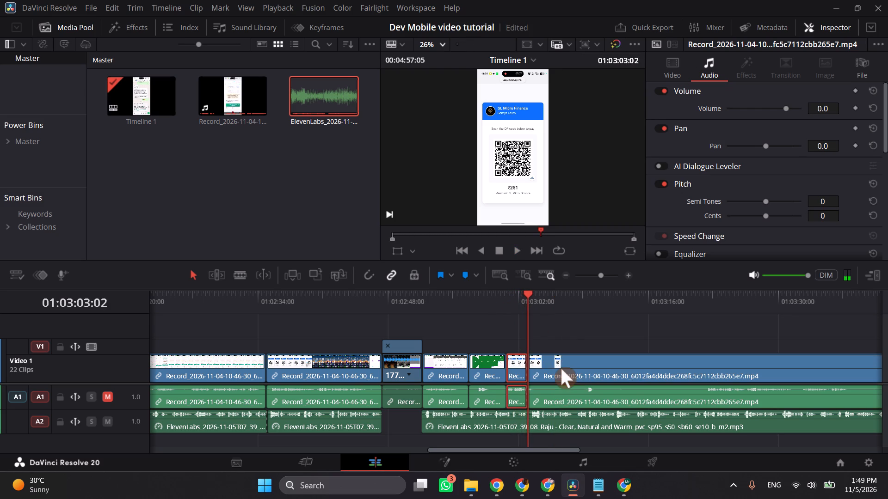
Split the recording at 01:03:18:20, on the booking receipt page, and delete the section between 01:03:03:02 and that cut.
click(535, 307)
click(656, 312)
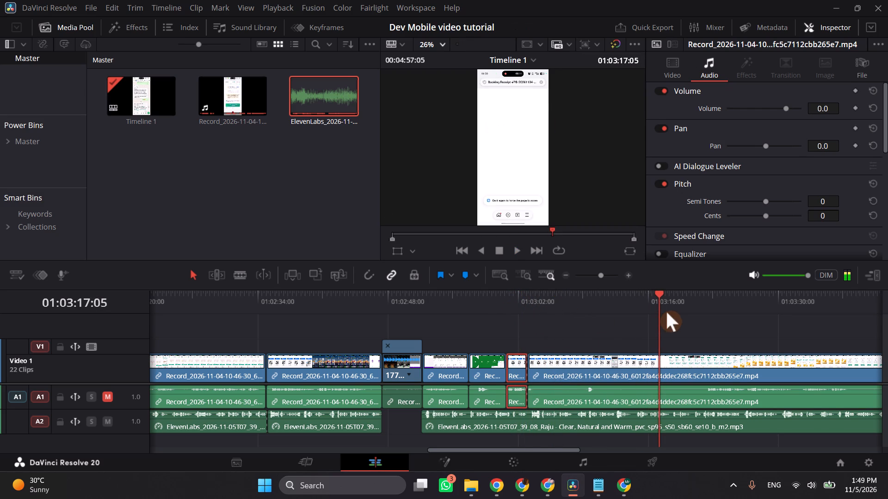
drag(659, 296, 677, 296)
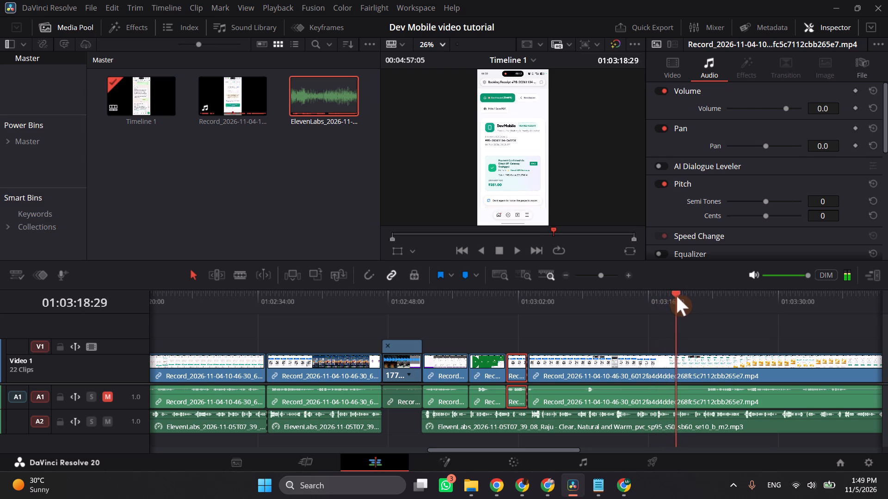
drag(677, 296, 673, 295)
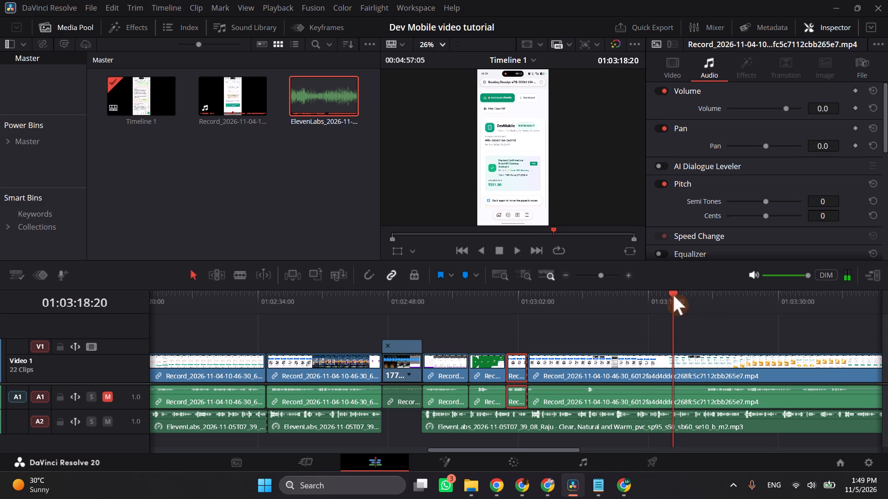
click(682, 373)
key(ctrl+b)
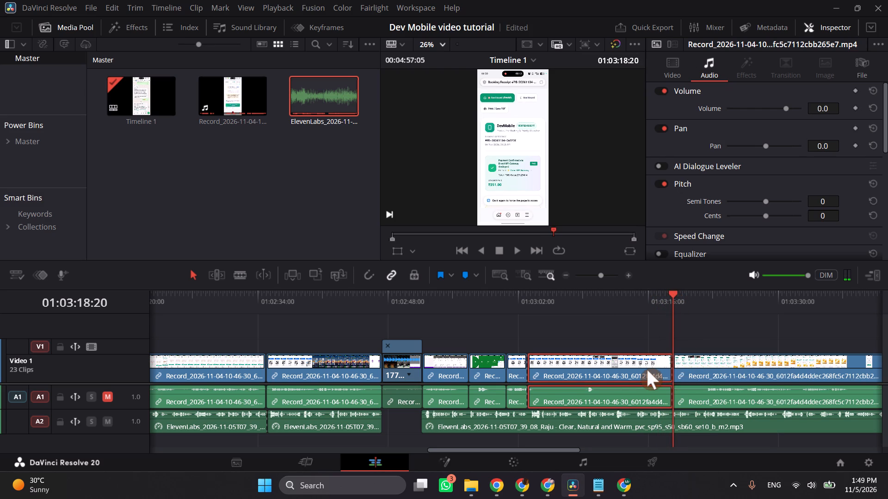
key(BackSpace)
Trim about 2.7 seconds off the booking receipt clip's start and move the clip back to join at 01:03:03:02.
click(703, 366)
click(677, 368)
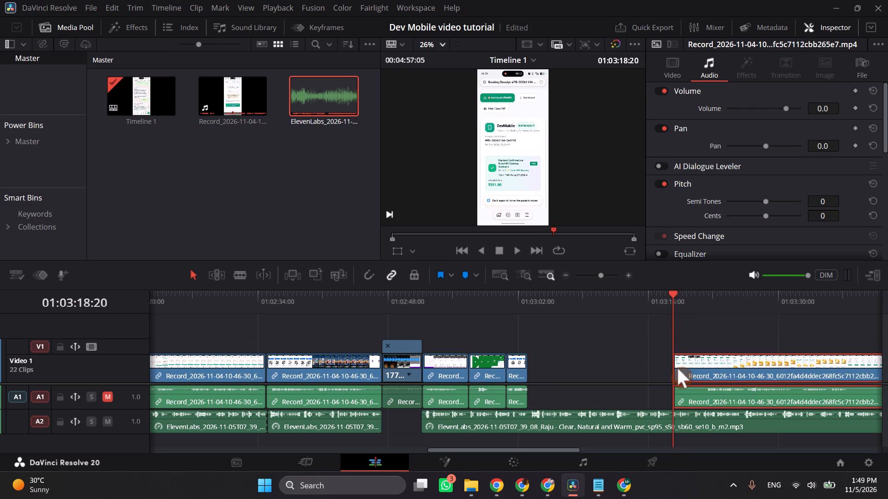
drag(677, 368, 702, 367)
drag(714, 367, 591, 371)
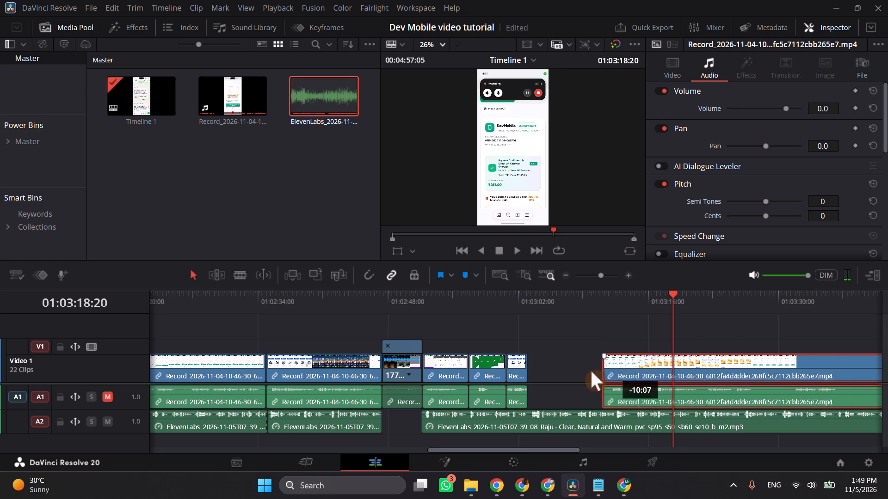
drag(591, 371, 544, 374)
Replay the booking receipt section against the voiceover and split both the recording and the voiceover at 01:03:14:07.
click(522, 313)
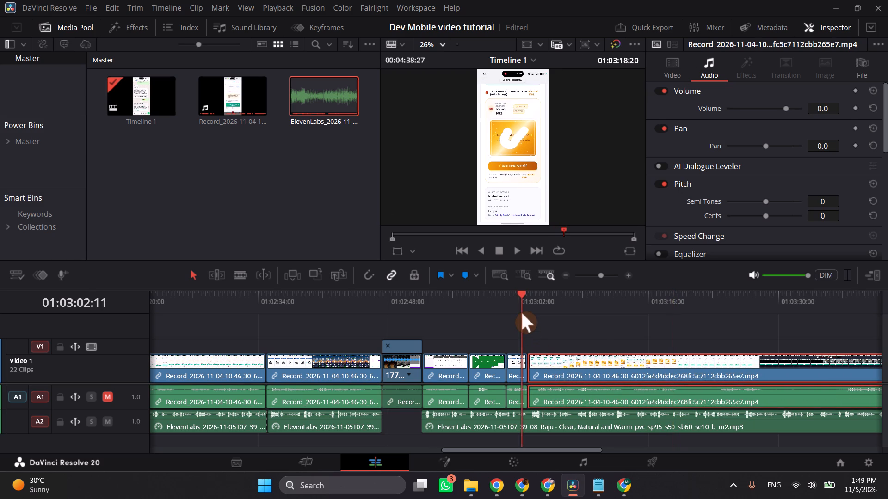
key(space)
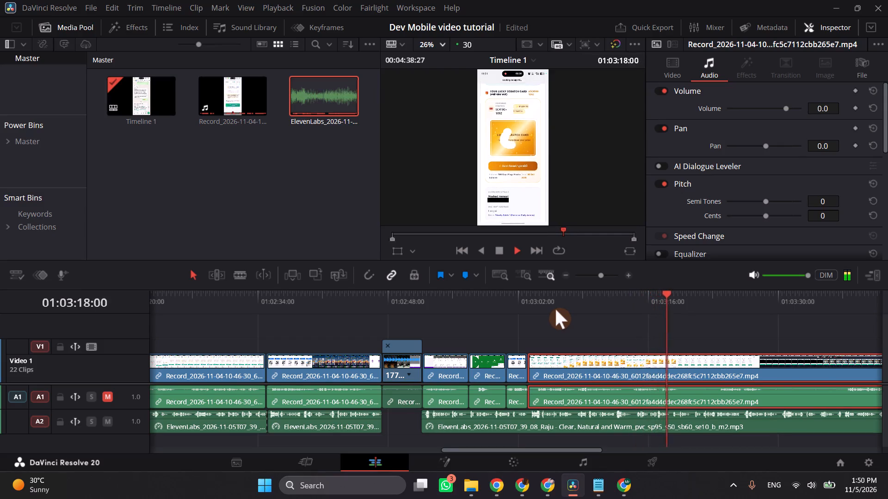
key(space)
click(611, 302)
key(space)
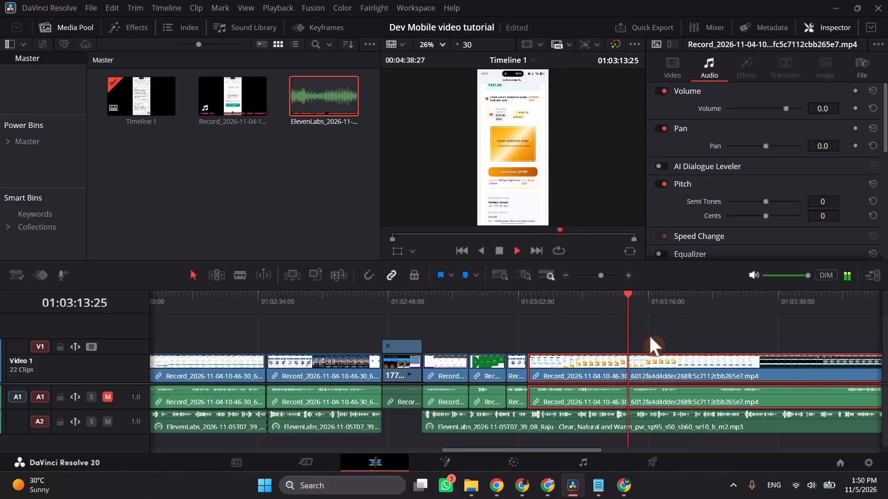
key(space)
key(space)
key(space)
click(654, 364)
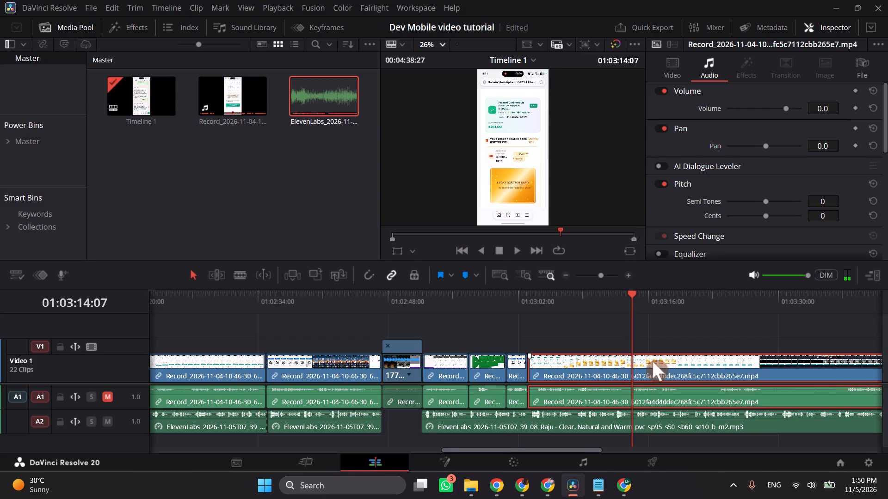
key(ctrl+b)
drag(653, 361, 654, 367)
click(654, 367)
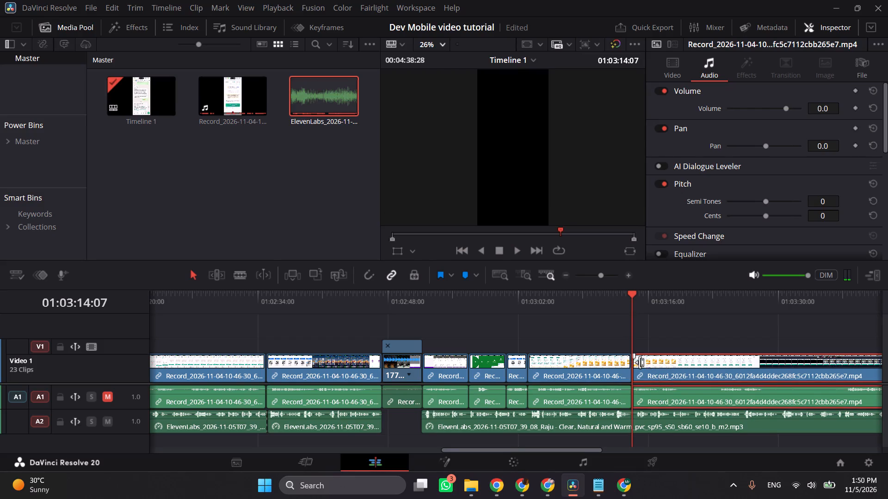
click(659, 418)
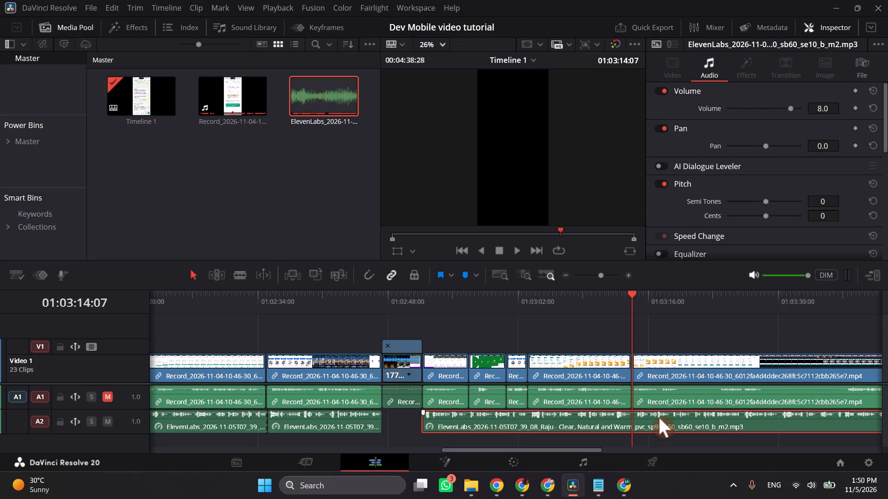
key(ctrl+b)
Find where the lucky scratch card is being scratched and split the recording and the voiceover at 01:03:18:12.
click(616, 305)
key(space)
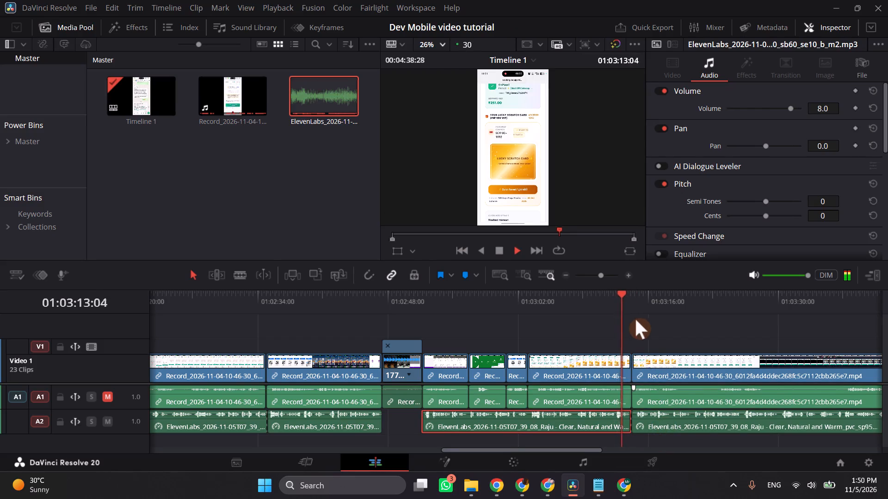
key(space)
drag(638, 306, 647, 307)
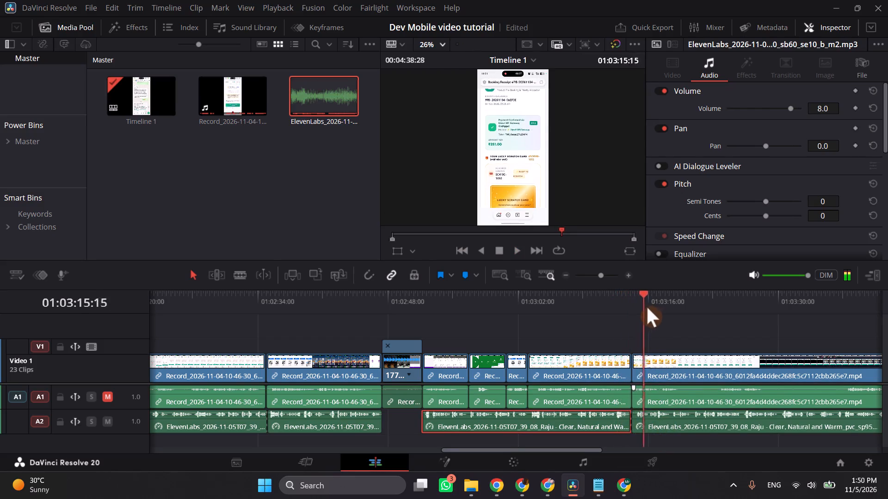
drag(647, 307, 661, 310)
key(space)
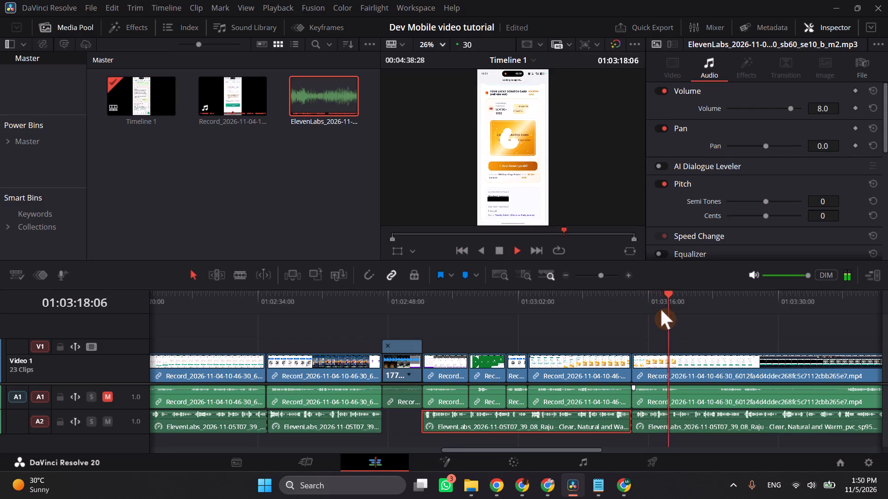
key(space)
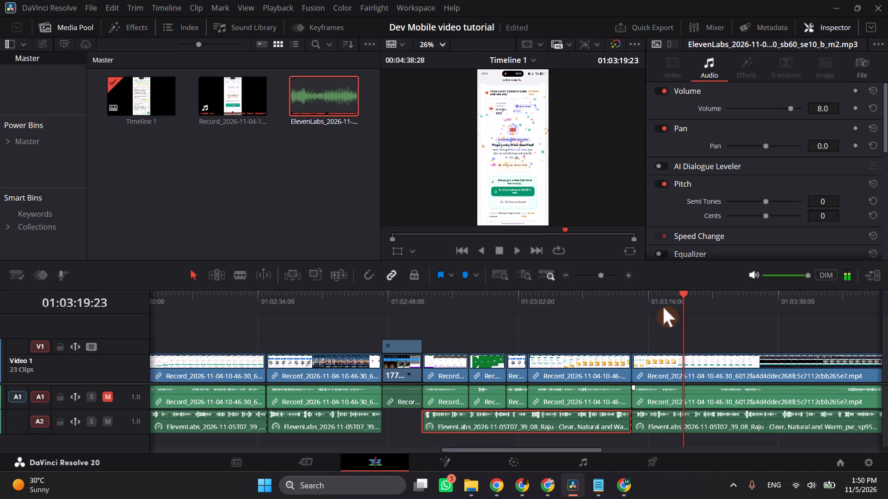
drag(663, 307, 671, 309)
click(693, 371)
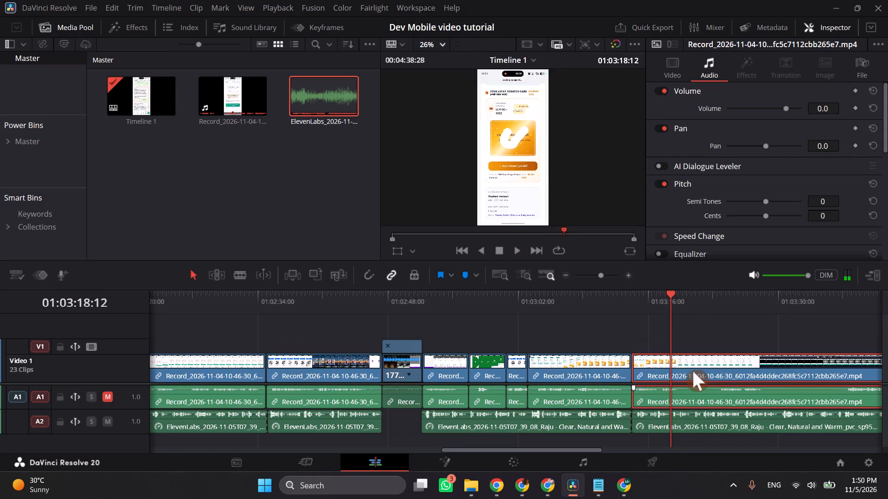
key(ctrl+b)
ctrl+click(707, 424)
key(ctrl+b)
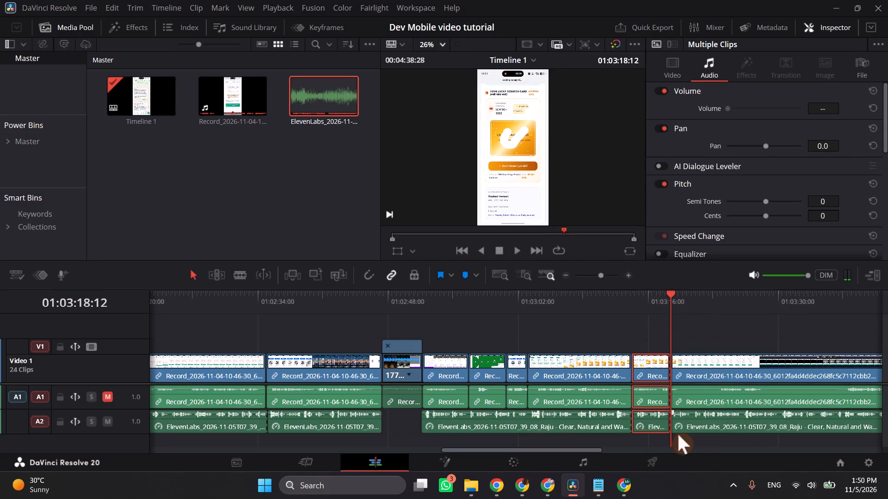
Delete the recording and voiceover sections between 01:03:14:07 and 01:03:18:12 and close the gap.
click(674, 437)
key(BackSpace)
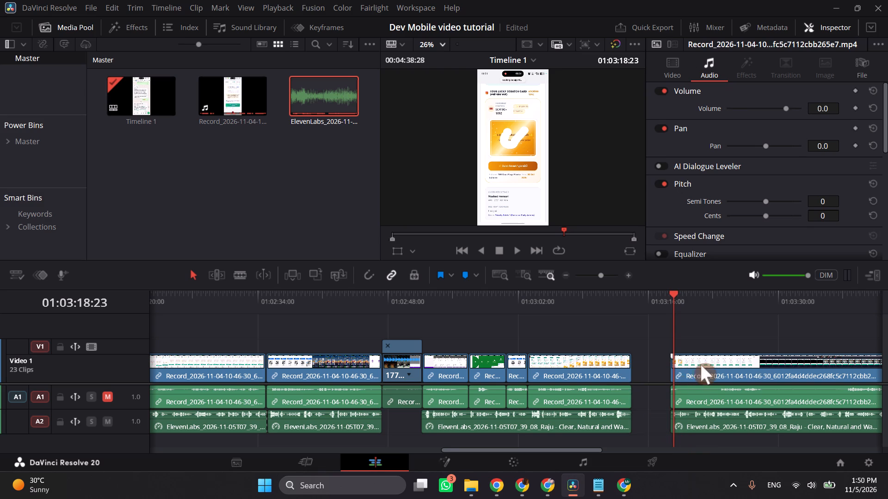
click(660, 364)
key(BackSpace)
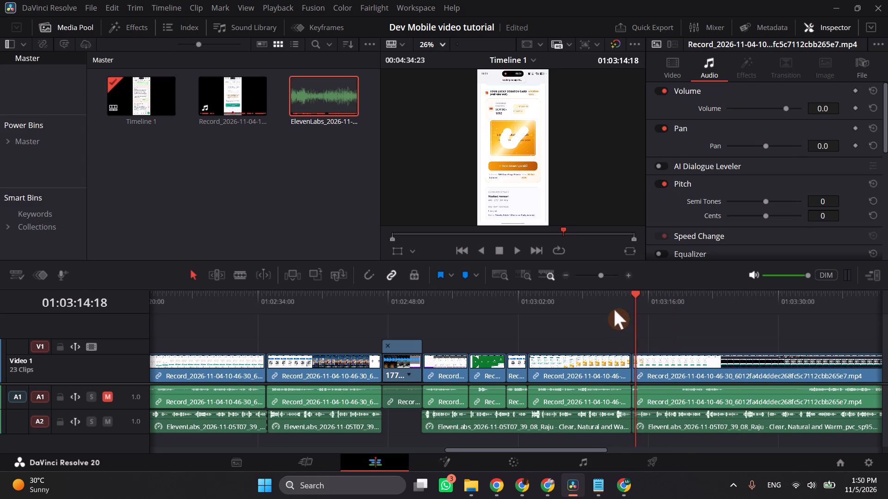
Replay the cut at 01:03:14:07 against the voiceover and inspect the Mega Lucky Draw message at 01:03:16:08.
click(614, 310)
key(space)
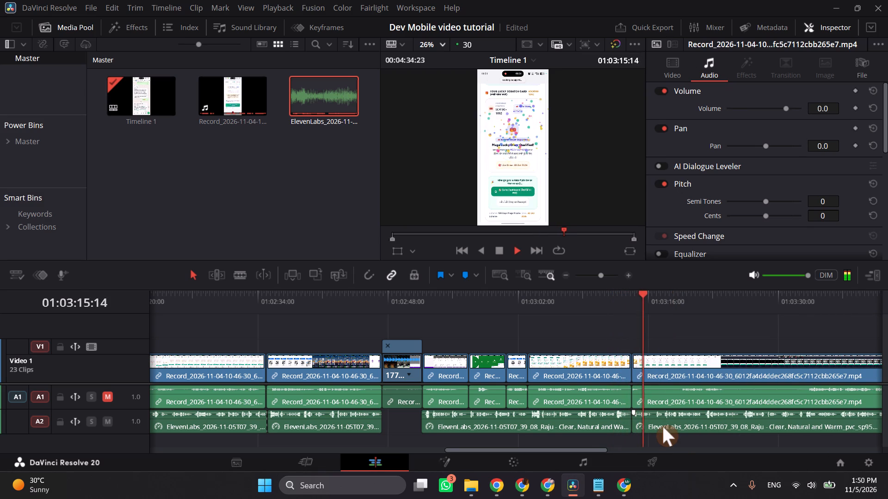
key(space)
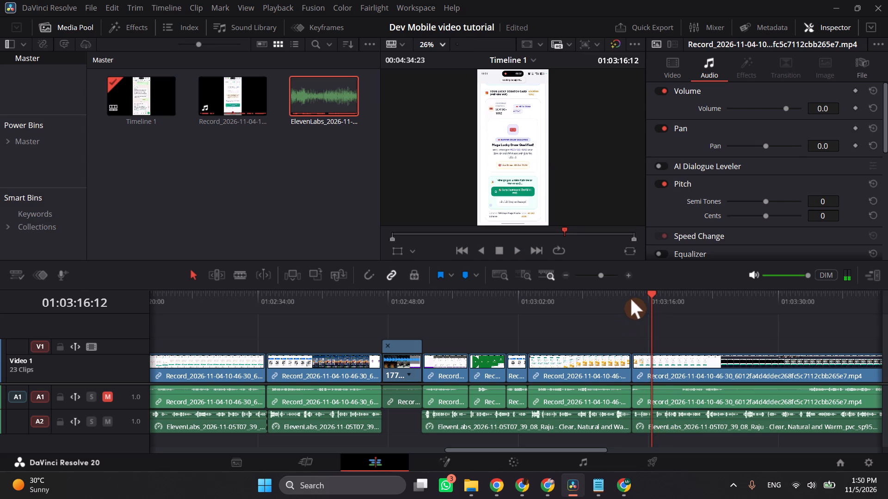
click(631, 299)
key(space)
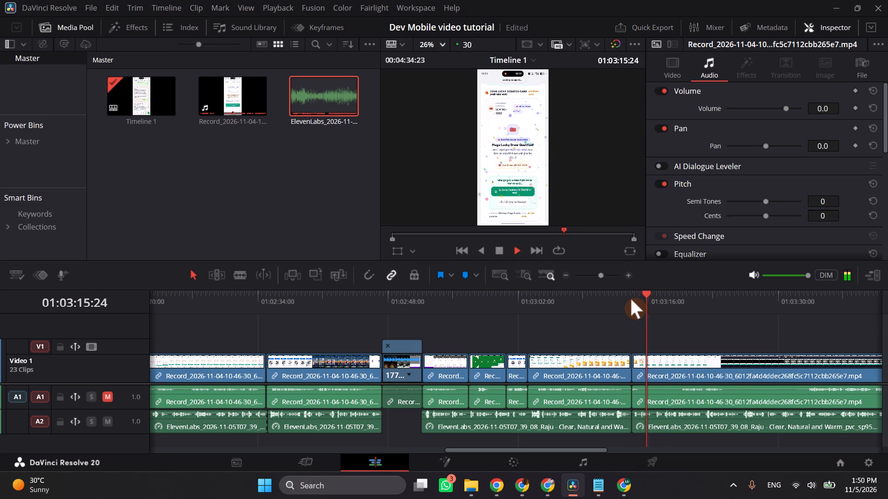
key(space)
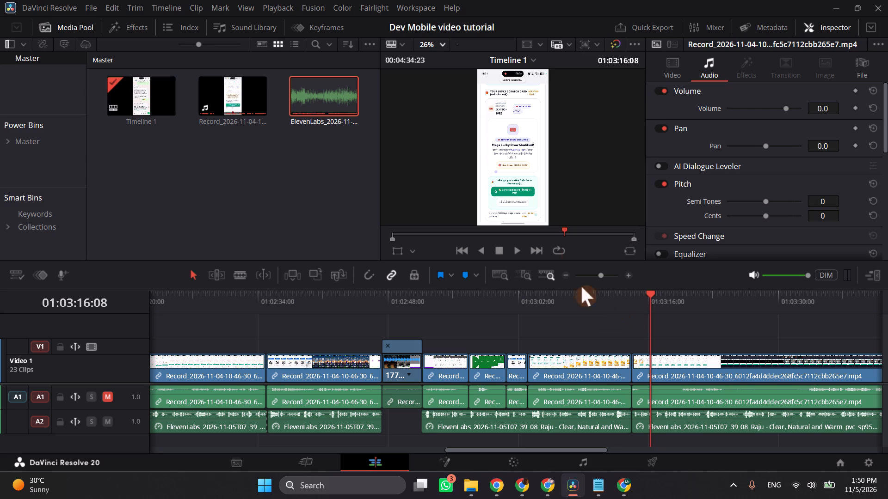
scroll(524, 131, up, 10)
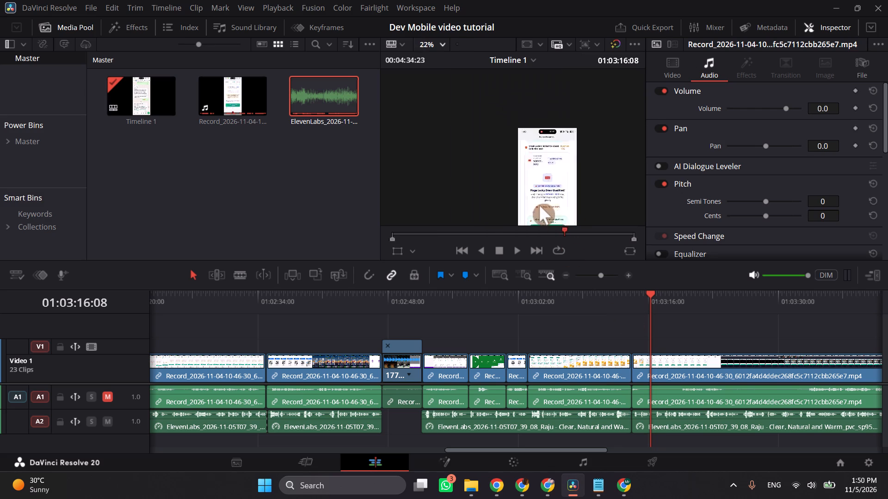
click(432, 48)
click(436, 58)
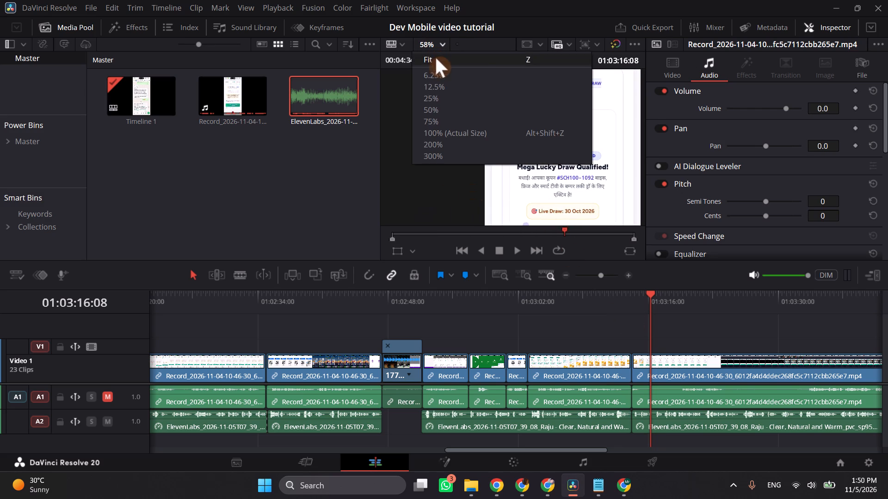